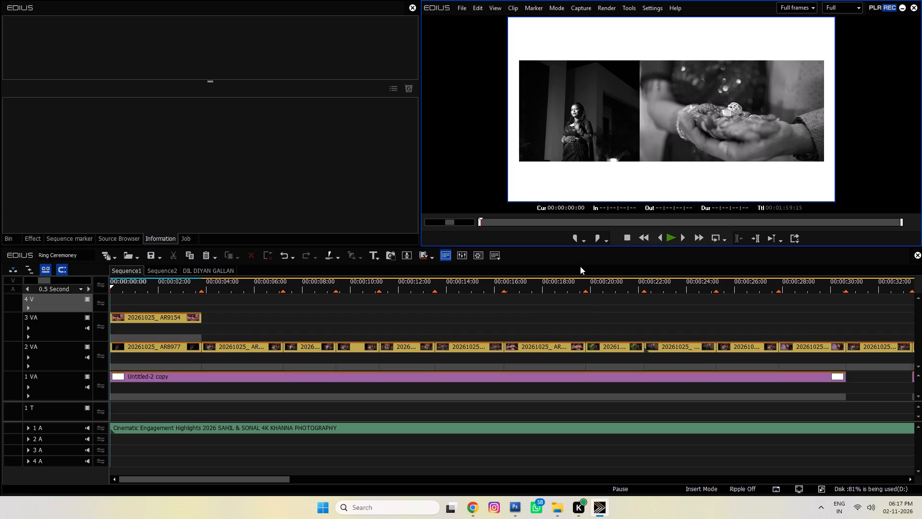
Review Sequence1 by playing and scrubbing from its start through the black-and-white opening shots to the venue exterior at about 40 seconds.
key(space)
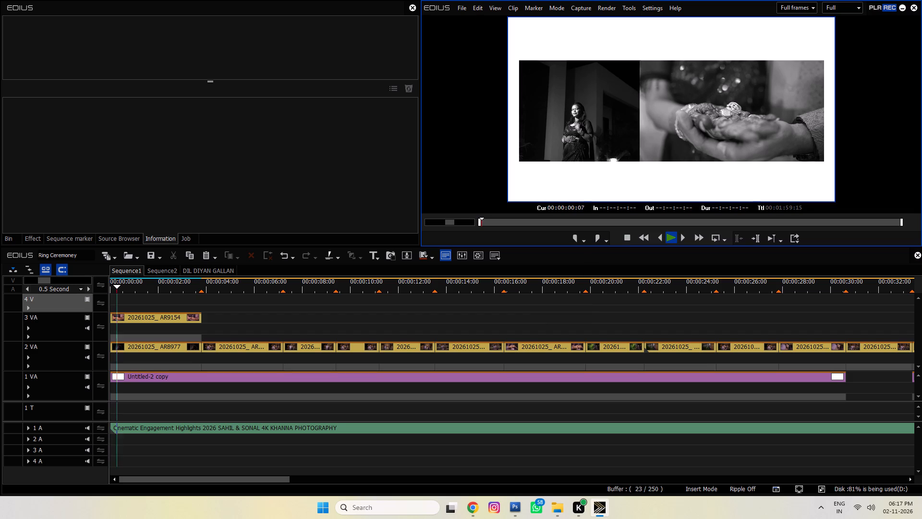
drag(219, 283, 373, 305)
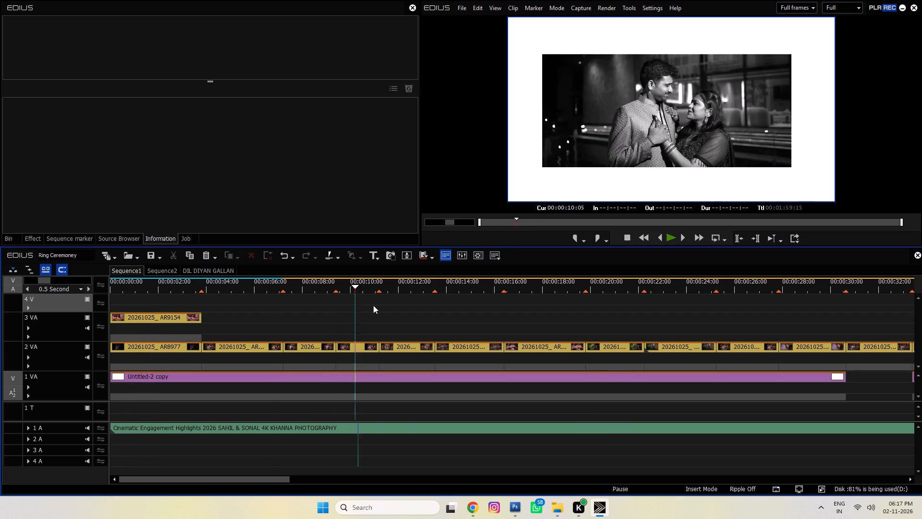
drag(373, 305, 442, 323)
key(space)
ctrl+scroll(377, 328, up, 2)
ctrl+scroll(330, 328, down, 1)
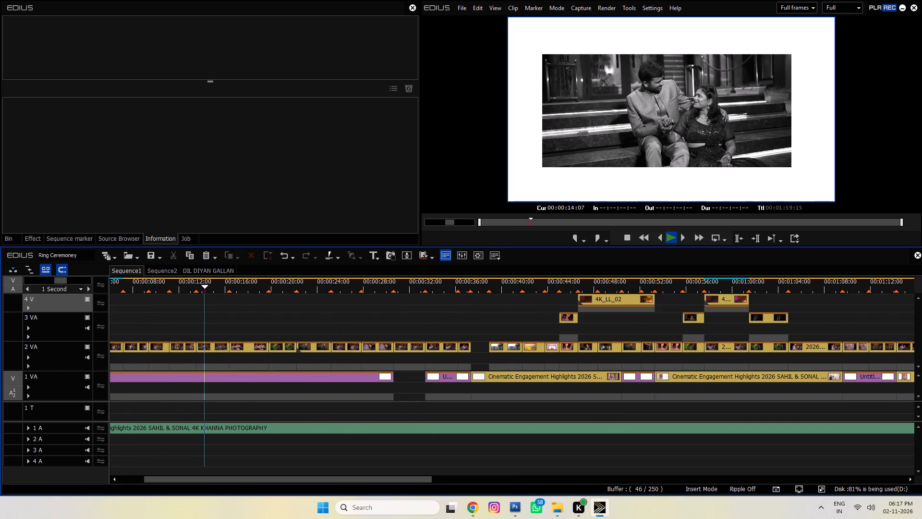
click(245, 285)
key(space)
drag(264, 284, 320, 293)
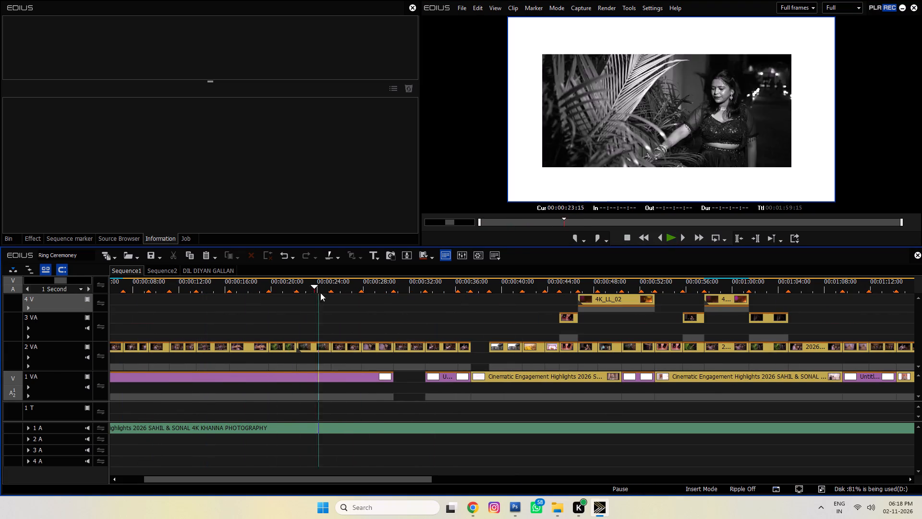
drag(320, 293, 372, 301)
key(space)
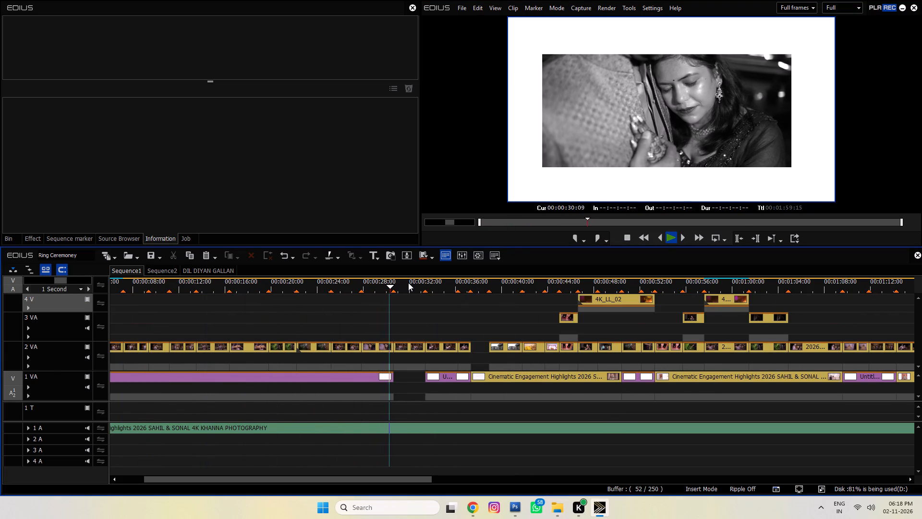
drag(436, 284, 445, 284)
key(space)
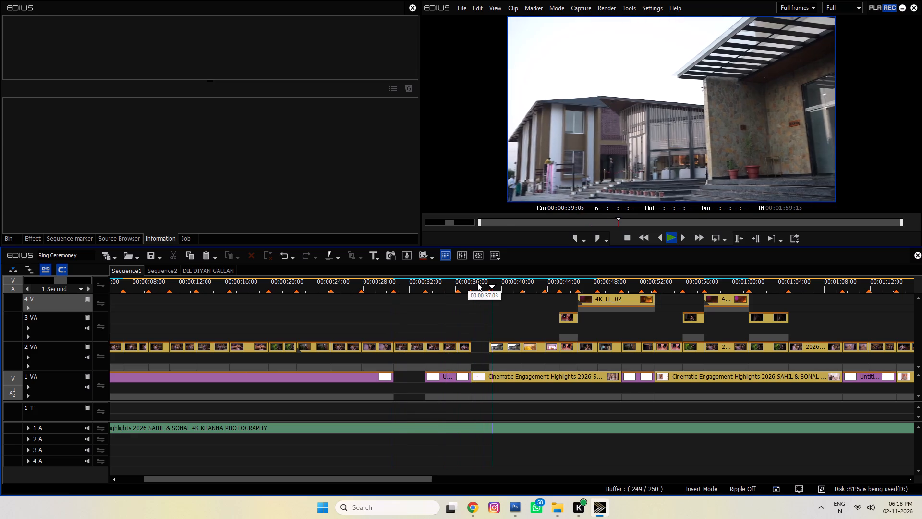
key(space)
ctrl+scroll(472, 333, up, 3)
ctrl+scroll(472, 333, down, 2)
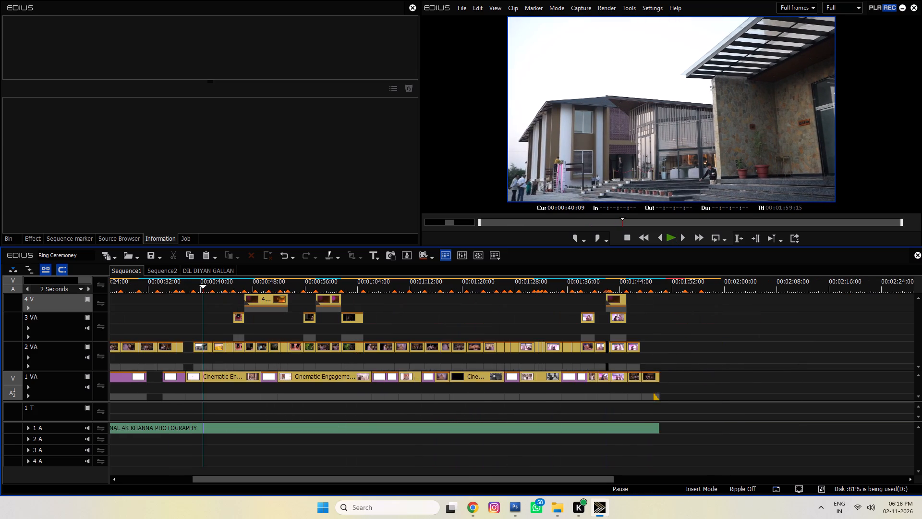
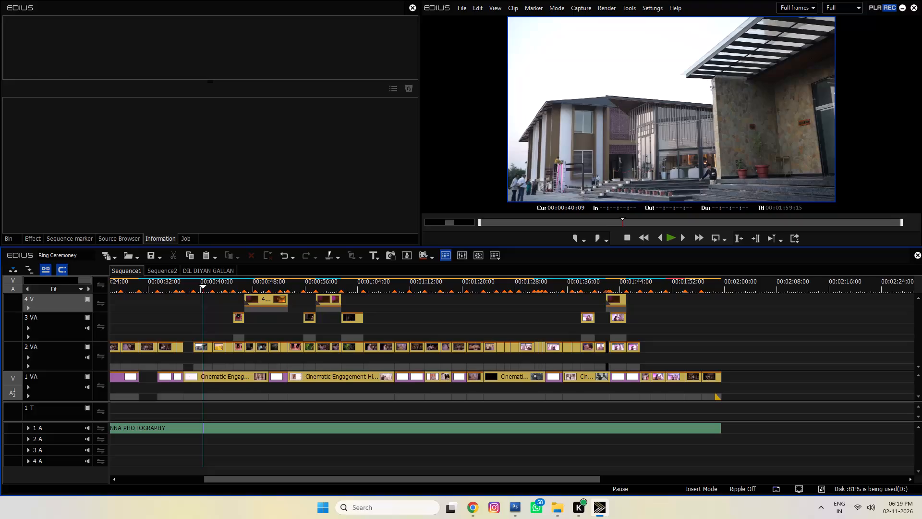
Apply the Primary Color Correction filter to the venue exterior clip on track 2 VA at about 40 seconds.
ctrl+scroll(228, 299, down, 2)
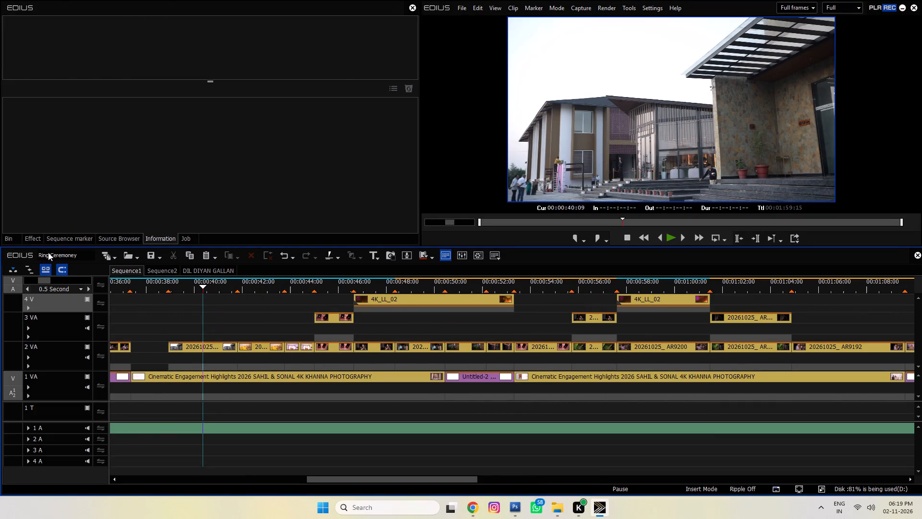
click(41, 240)
scroll(61, 115, up, 8)
click(72, 53)
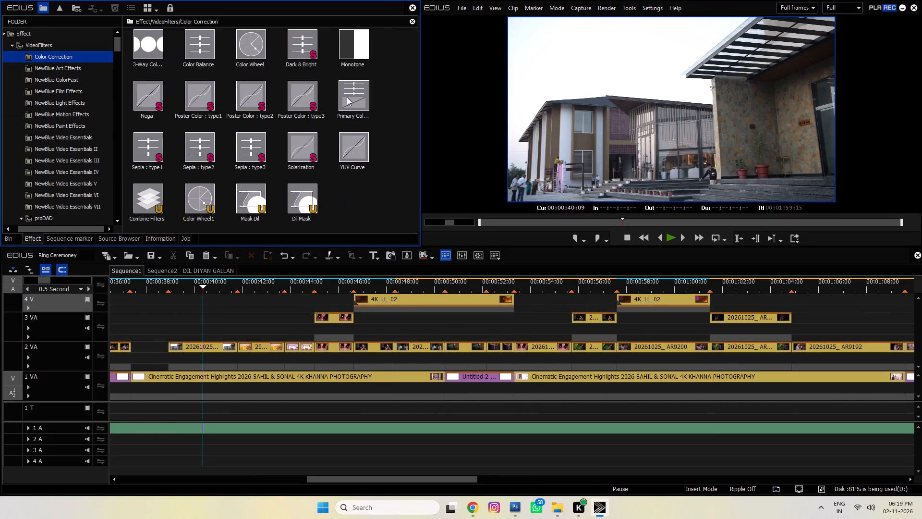
drag(359, 99, 191, 352)
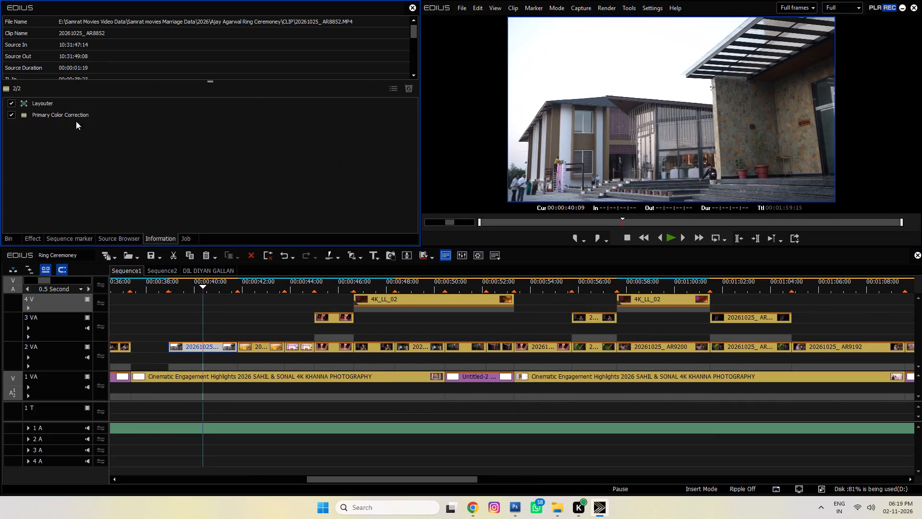
Set the venue exterior clip's primary color correction to exposure 6 and saturation 51.
double_click(61, 111)
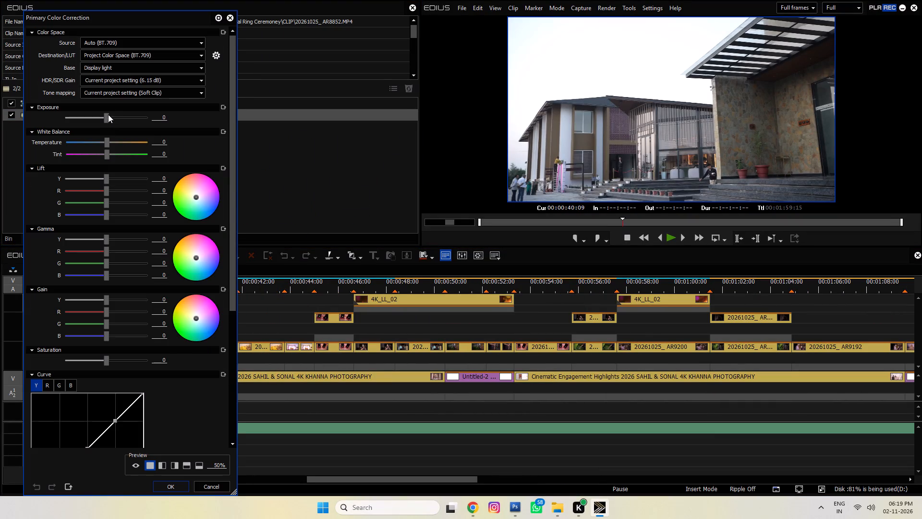
click(105, 117)
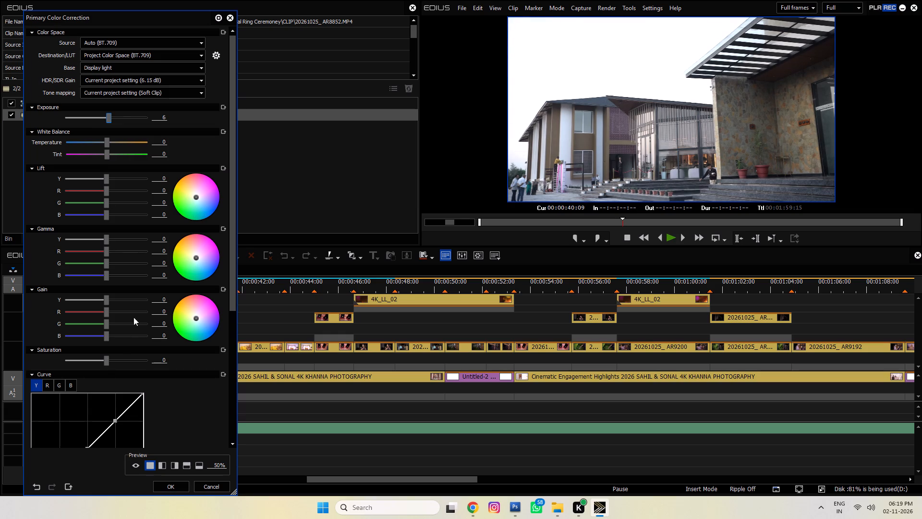
drag(107, 360, 124, 360)
drag(124, 360, 160, 358)
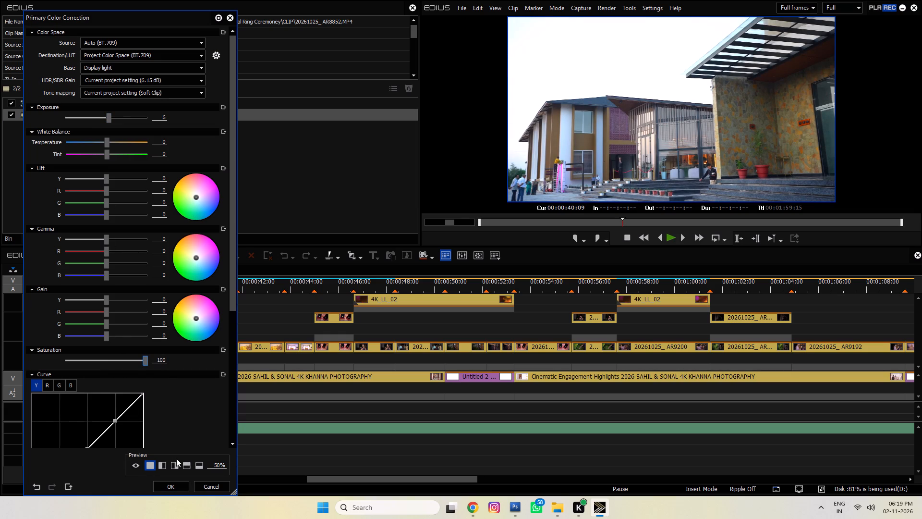
drag(145, 360, 125, 361)
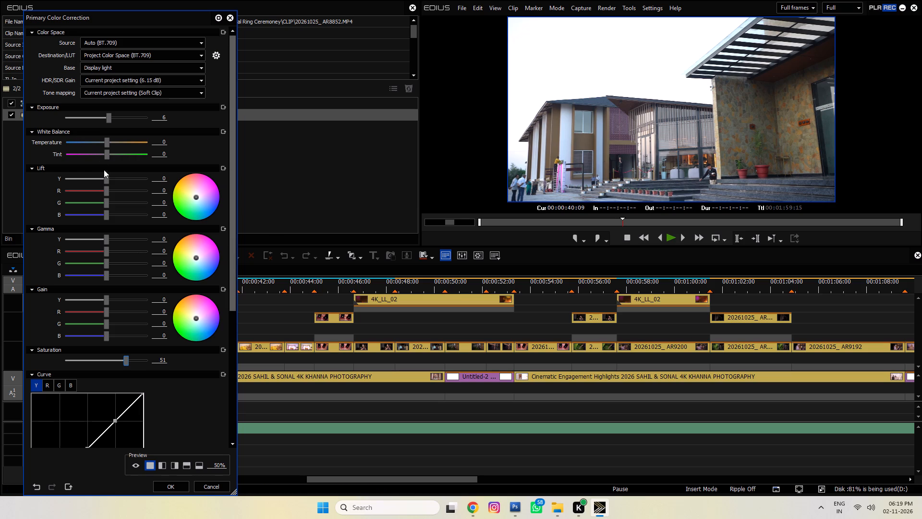
Set the venue clip's lift to -1 on all channels, preview the playback, and apply the correction.
drag(106, 179, 100, 179)
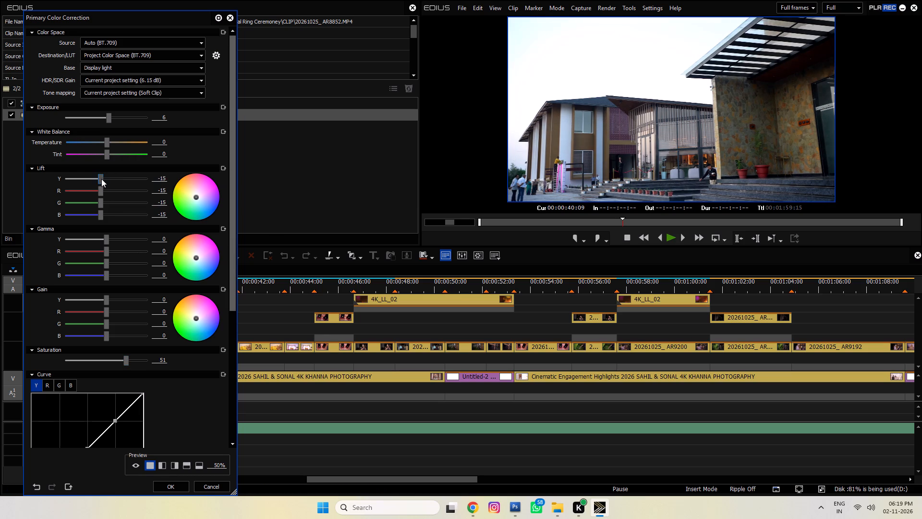
key(ctrl+z)
click(106, 179)
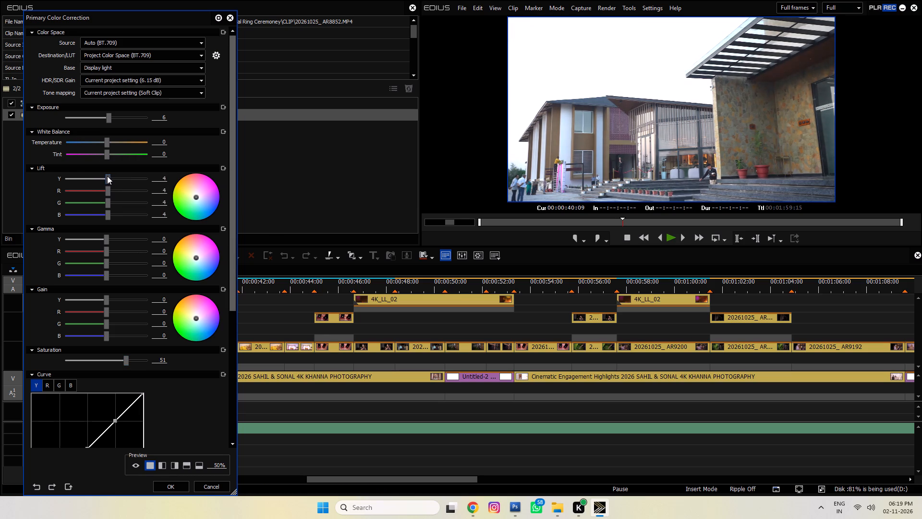
double_click(642, 103)
key(space)
double_click(563, 138)
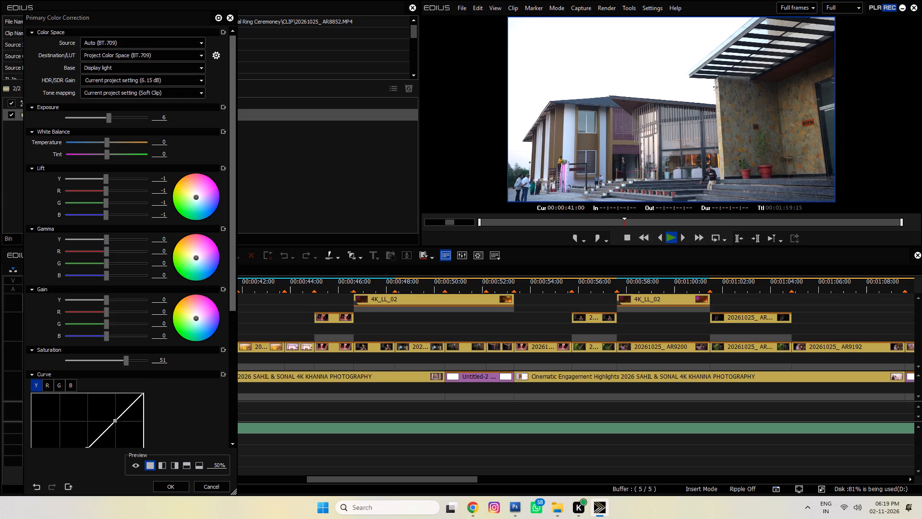
key(space)
click(163, 487)
Apply the Primary Color Correction filter to the yellow gift boxes clip on track 2 VA at about 42 seconds.
drag(243, 286, 248, 286)
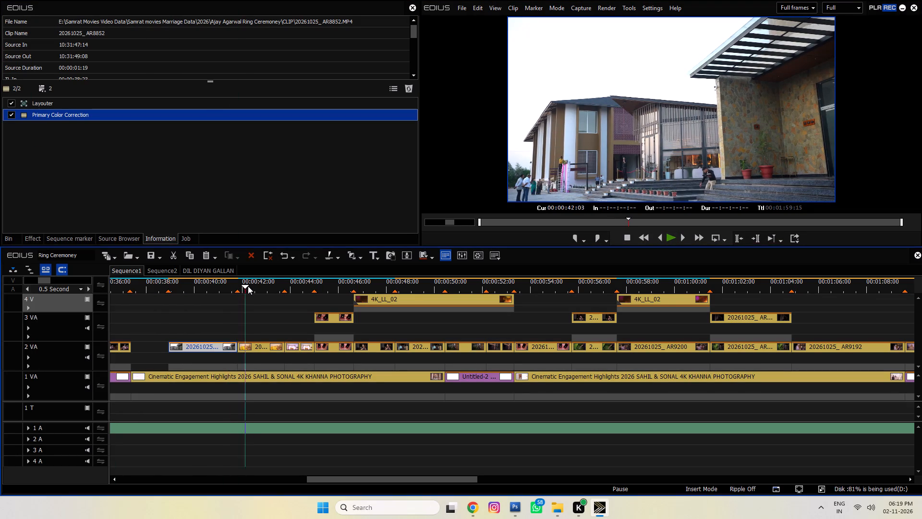
drag(248, 286, 251, 286)
click(37, 238)
drag(345, 103, 287, 317)
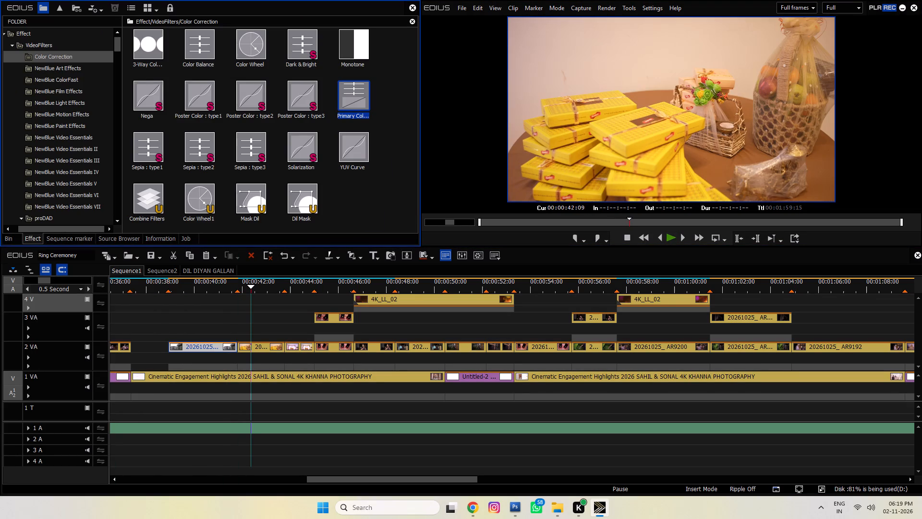
drag(287, 317, 257, 354)
drag(354, 109, 254, 346)
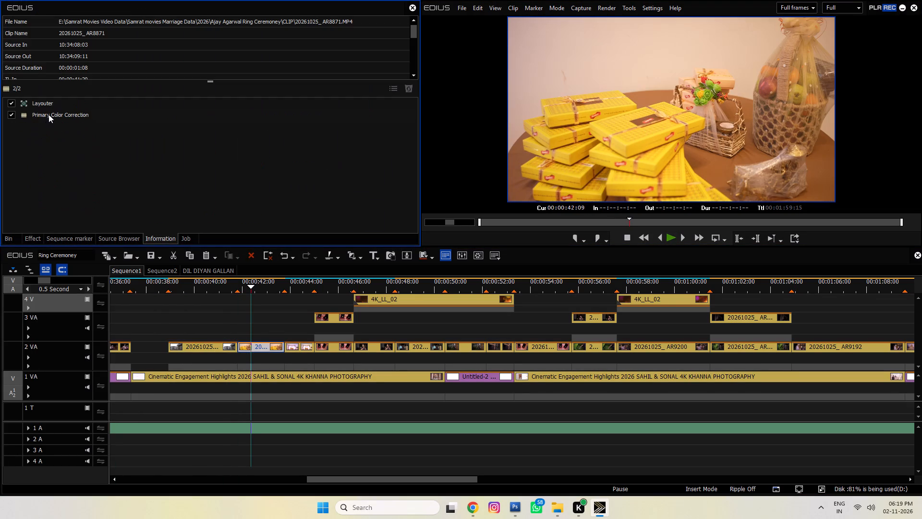
Lower the gift boxes clip's gamma to -52 on all channels and set its saturation to 15.
double_click(49, 114)
drag(104, 238, 83, 233)
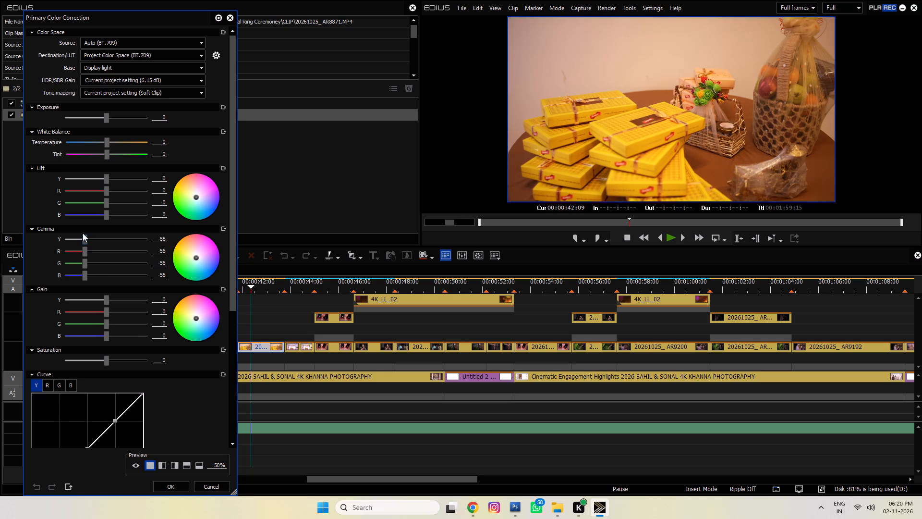
drag(83, 233, 84, 233)
drag(106, 358, 112, 358)
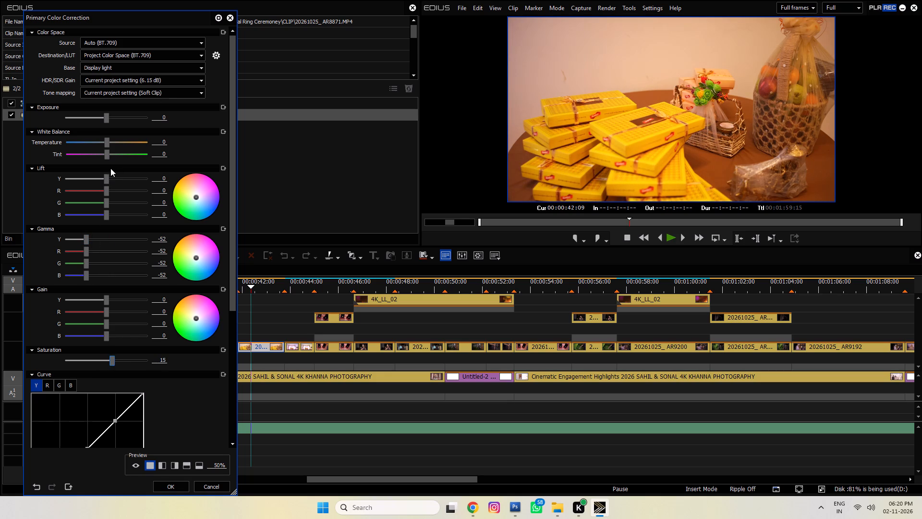
Set the gift boxes clip's tint to 6, shift its white balance temperature slightly toward blue, and apply the correction.
click(107, 155)
drag(106, 142, 105, 142)
drag(105, 142, 99, 141)
click(172, 483)
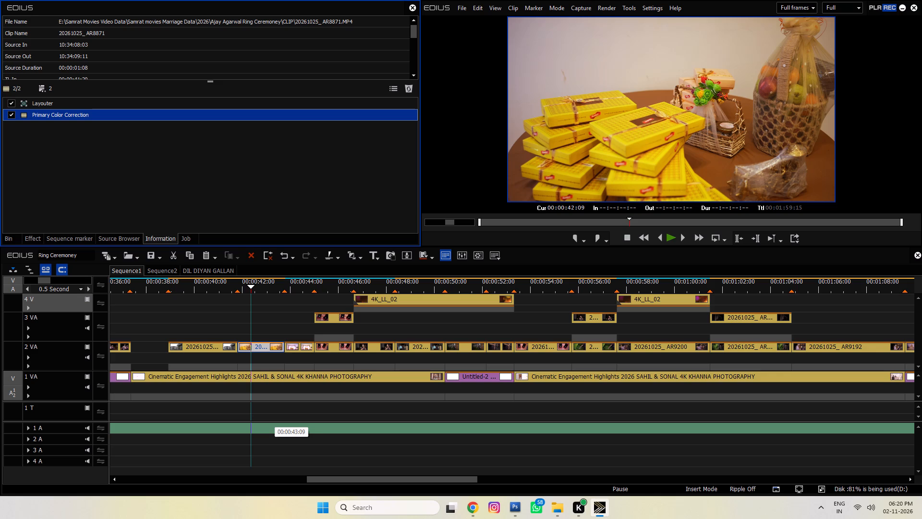
Switch to Chrome and search Google in a new tab for "hanuman ansh ott release".
click(477, 516)
click(139, 4)
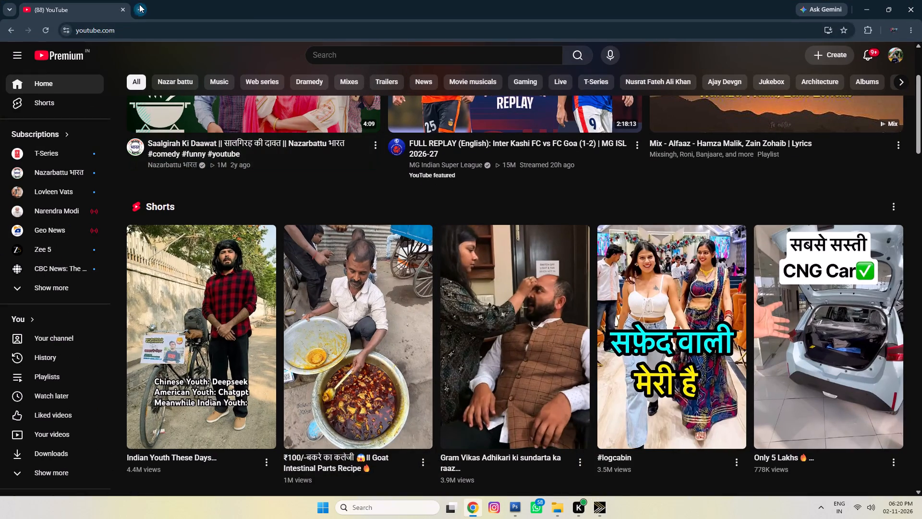
text(hunman)
key(Down)
key(space)
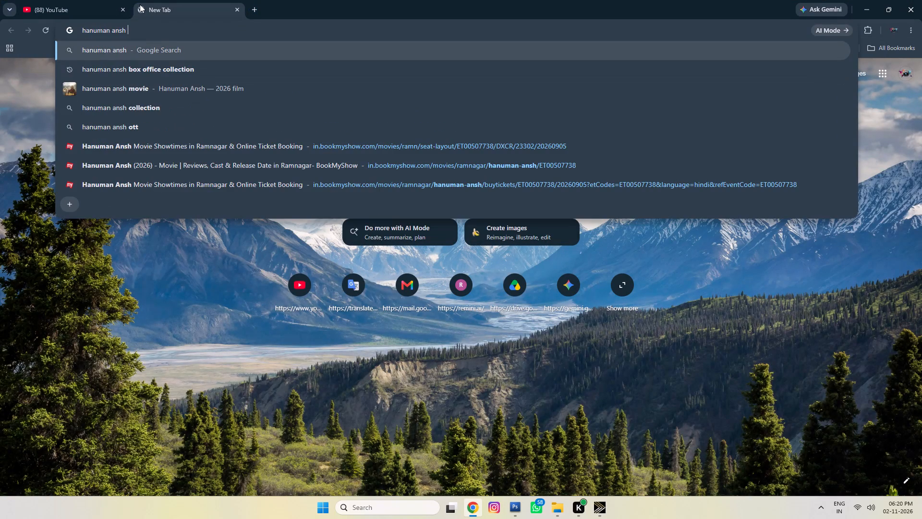
text(ott)
key(Down)
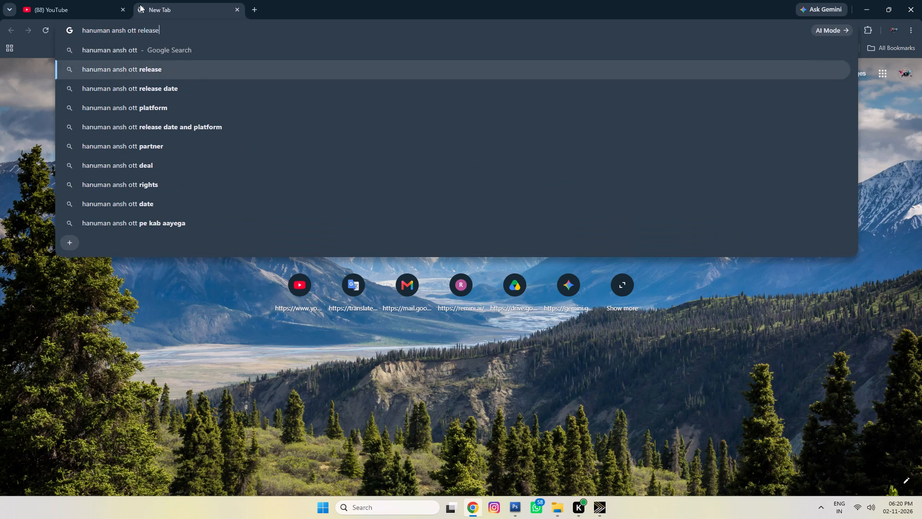
key(Return)
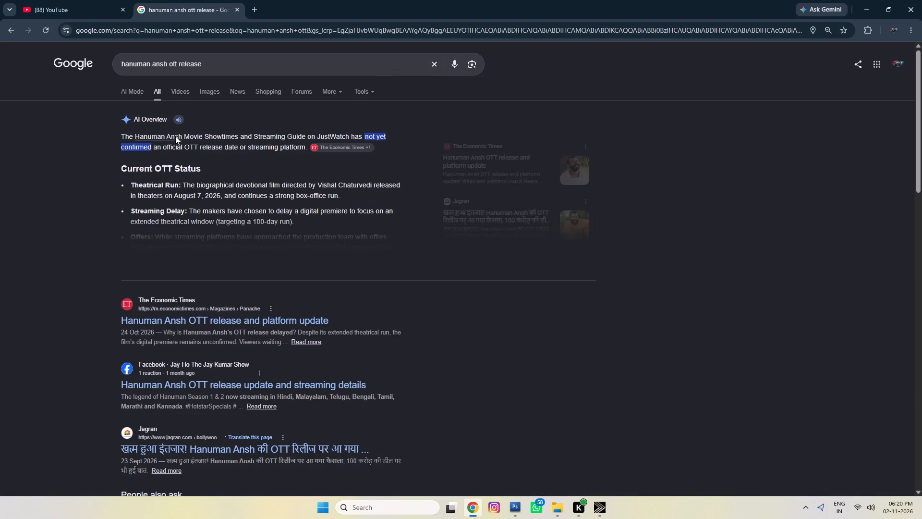
Refine the Google search to "hanuman ansh ott release hindi".
click(222, 64)
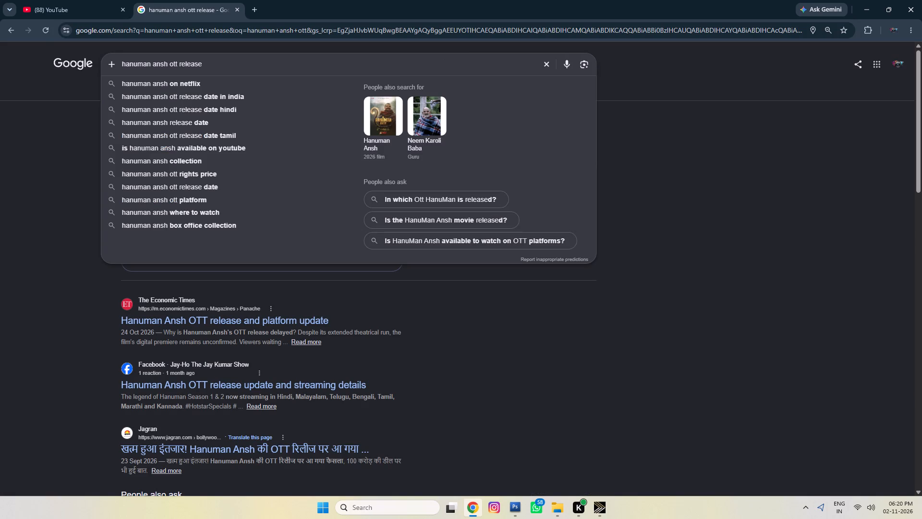
key(space)
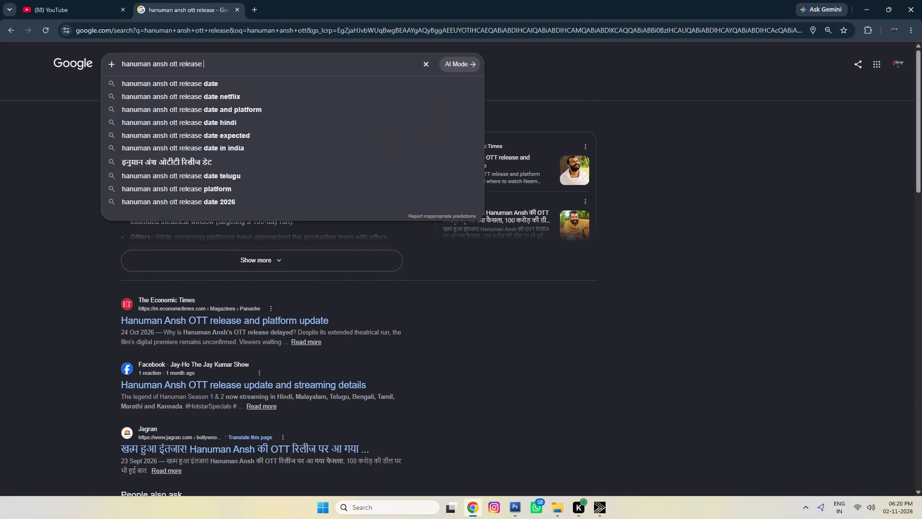
text(hindi)
key(Return)
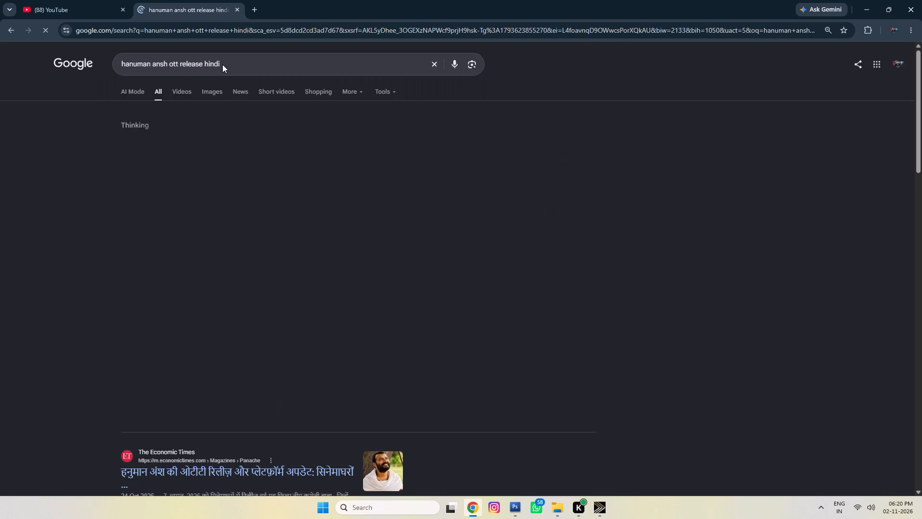
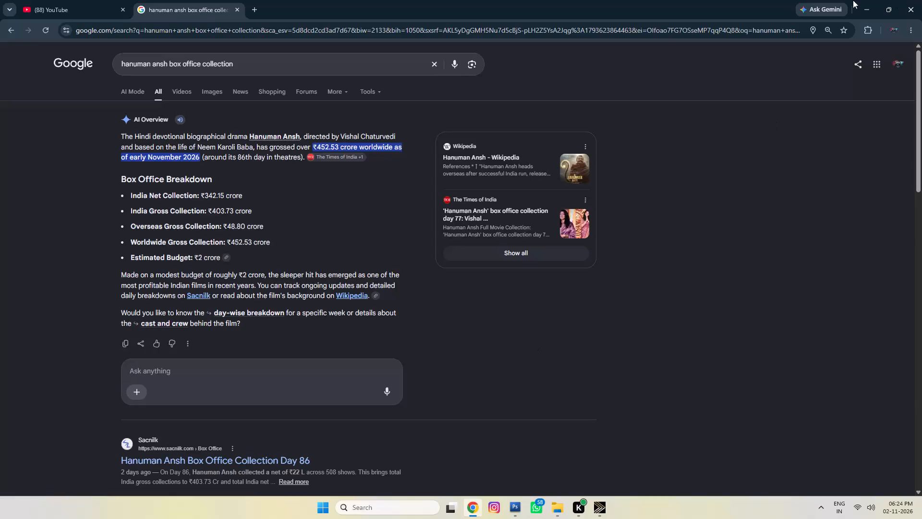
Switch back to EDIUS and play the timeline from the gift boxes clip at 00:00:42:07 to review its correction.
click(905, 4)
key(space)
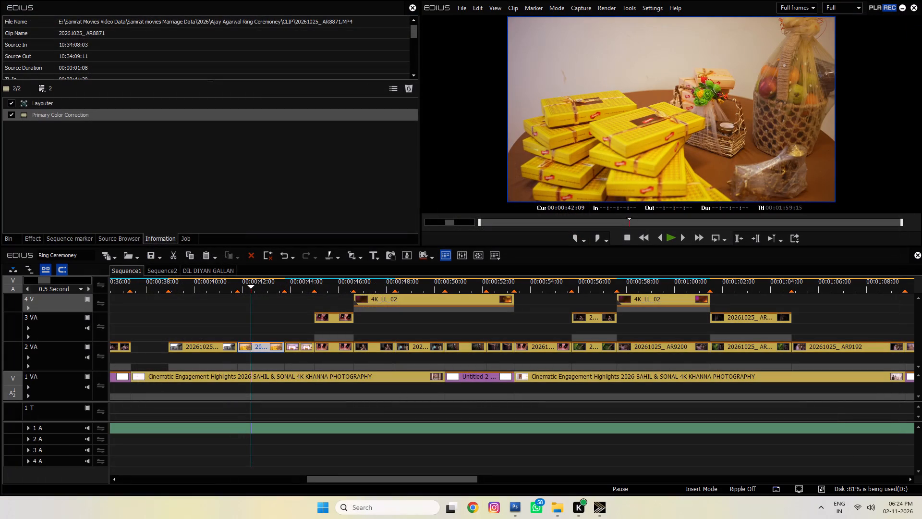
drag(256, 287, 259, 287)
drag(259, 287, 248, 287)
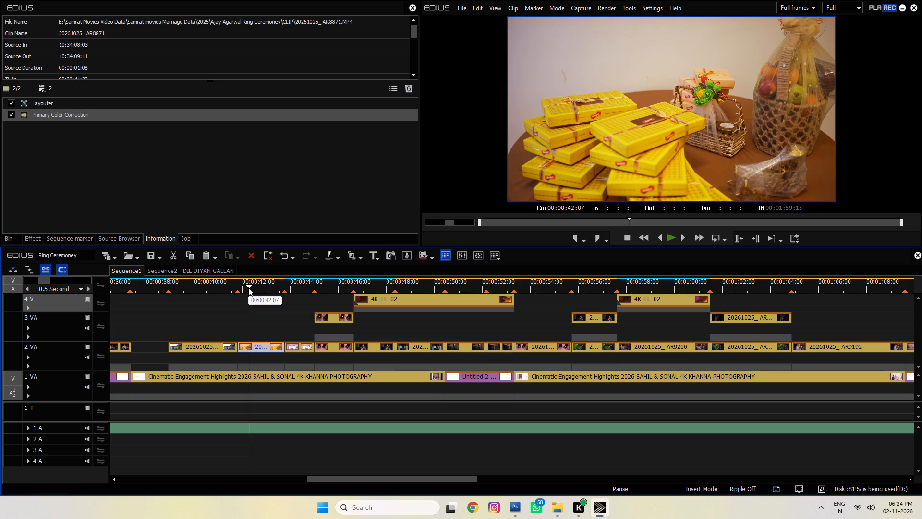
key(space)
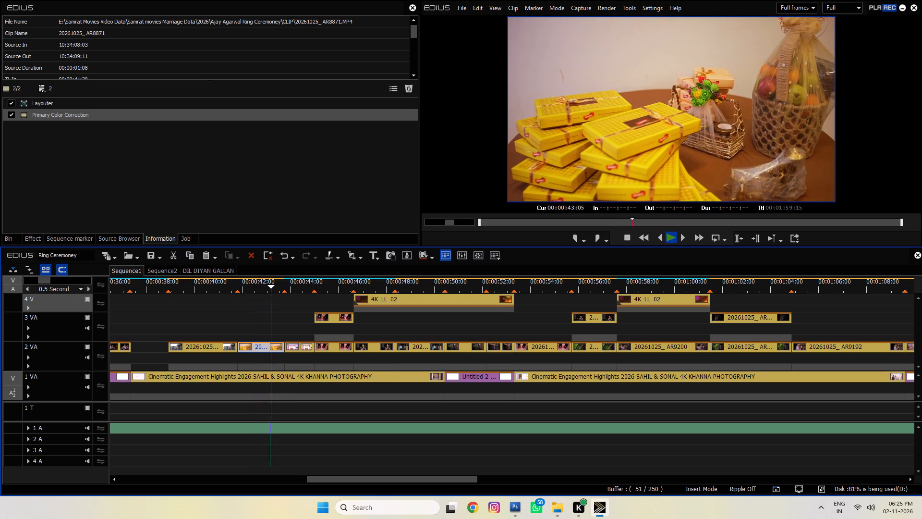
key(space)
Color-correct the decorated stage clip with Primary Color Correction, using gamma -25 on all channels and slightly higher saturation.
click(32, 238)
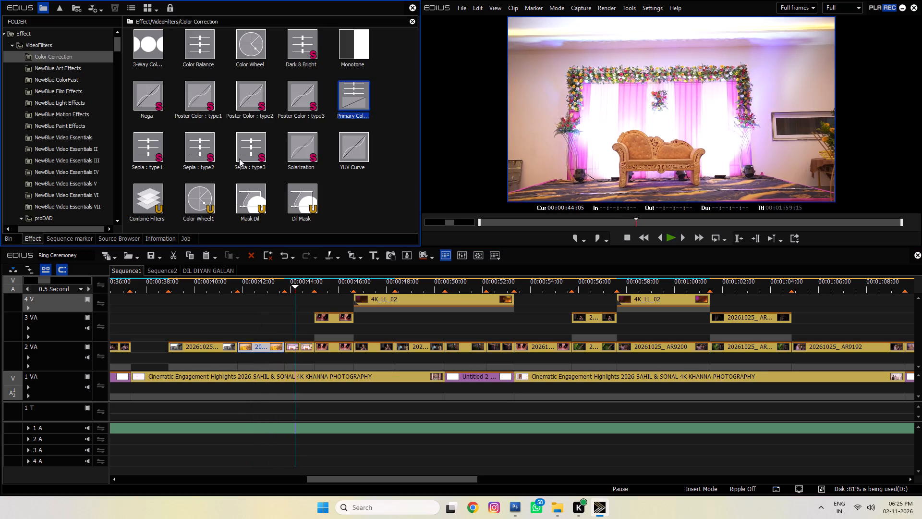
drag(360, 105, 286, 352)
click(93, 122)
double_click(95, 116)
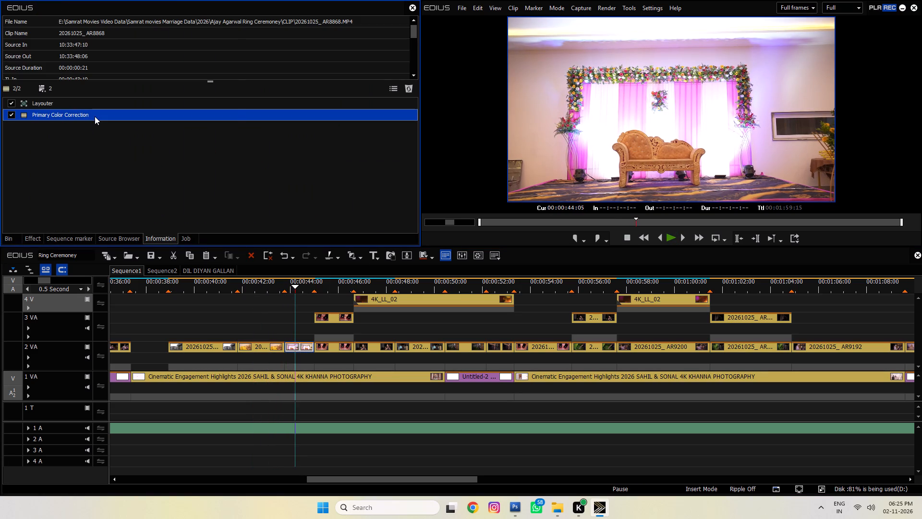
drag(106, 300, 97, 298)
key(ctrl+z)
drag(108, 240, 98, 239)
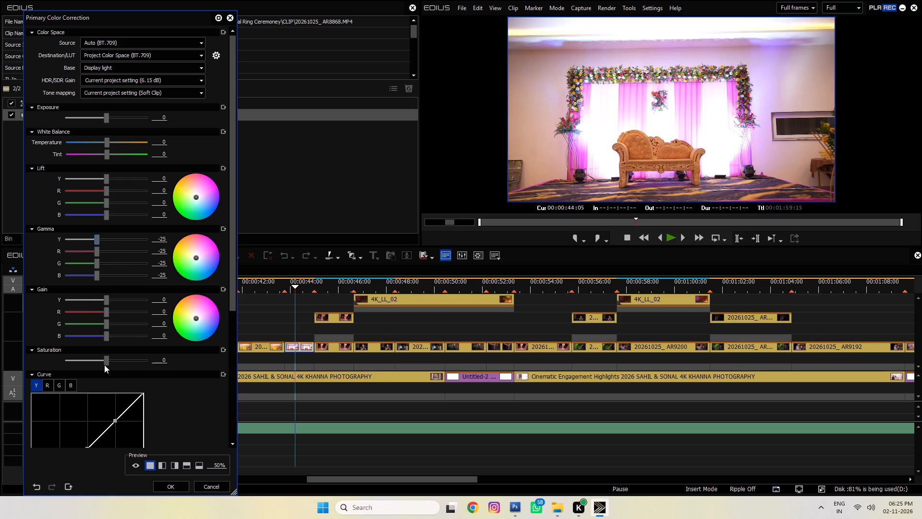
click(103, 363)
click(108, 362)
drag(109, 361, 119, 361)
click(185, 489)
Color-correct the inset ring boxes clip on track 3 VA with Primary Color Correction: exposure 12, gamma about -20, and slightly higher saturation.
key(space)
ctrl+scroll(351, 317, down, 1)
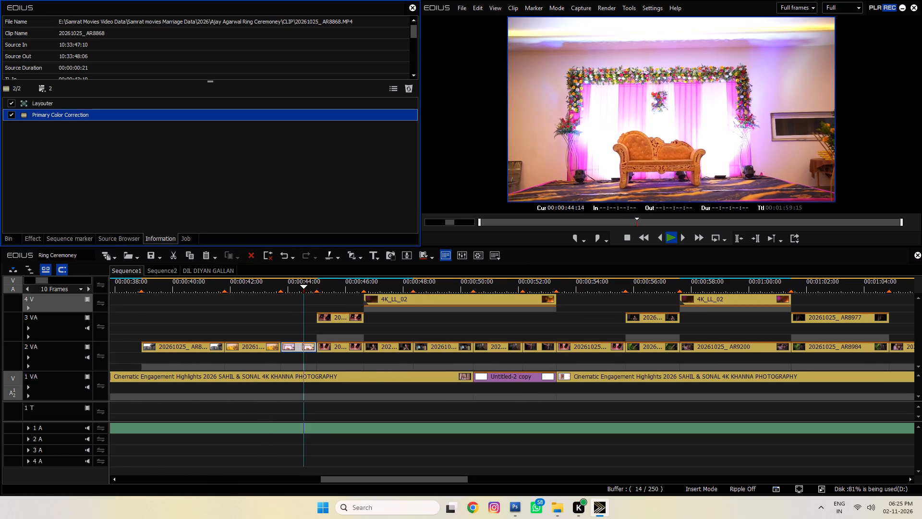
key(space)
click(43, 237)
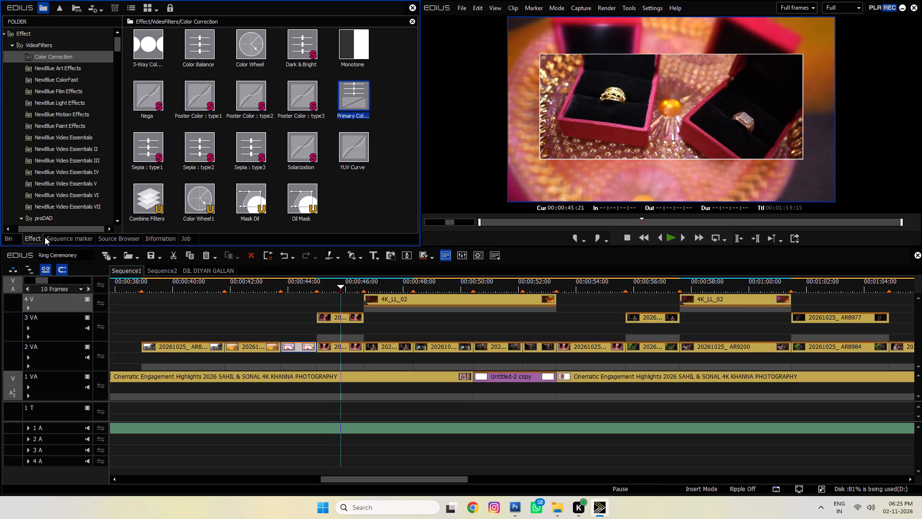
drag(356, 99, 340, 315)
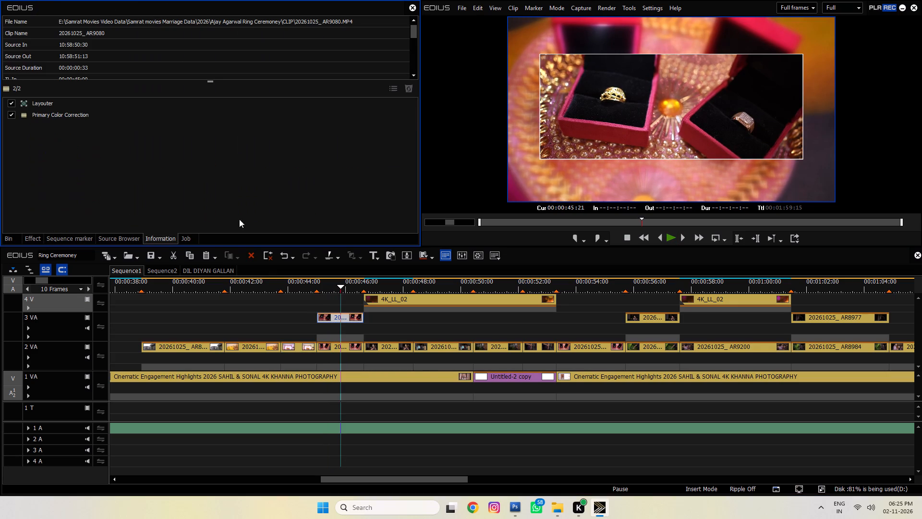
double_click(91, 115)
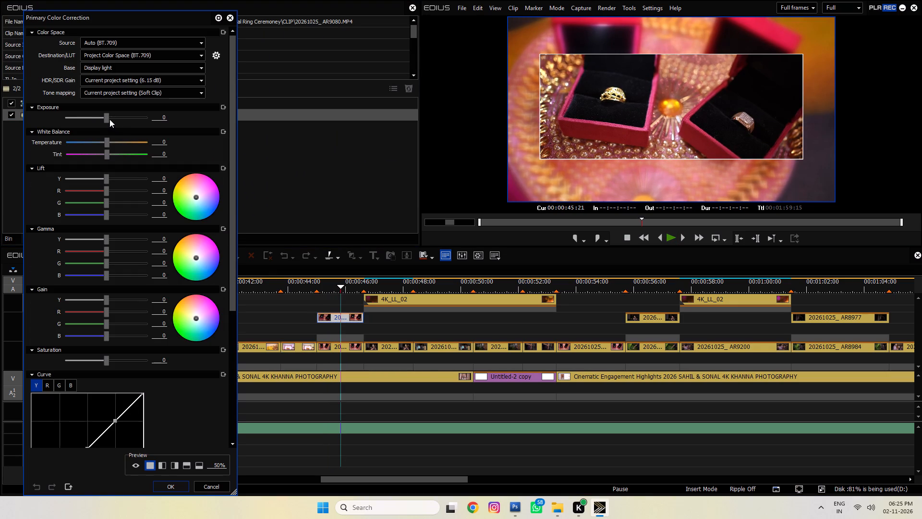
drag(108, 118, 112, 117)
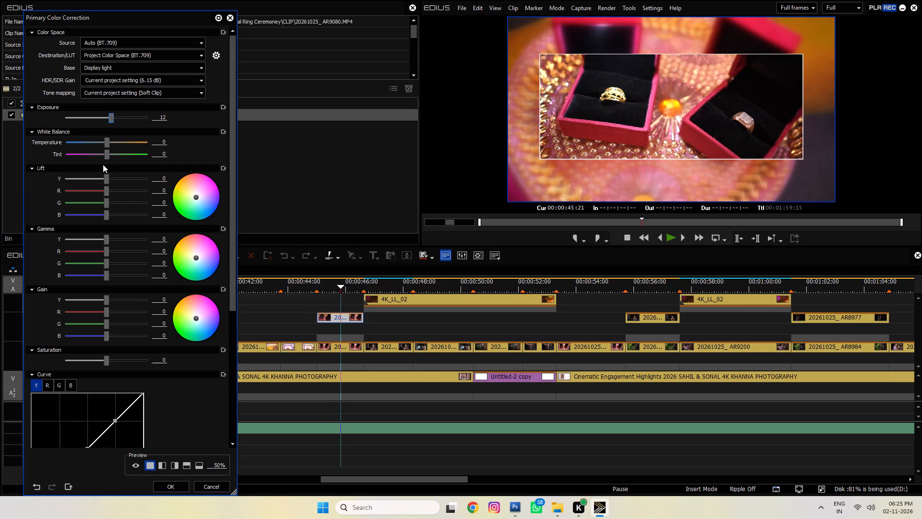
drag(104, 238, 97, 235)
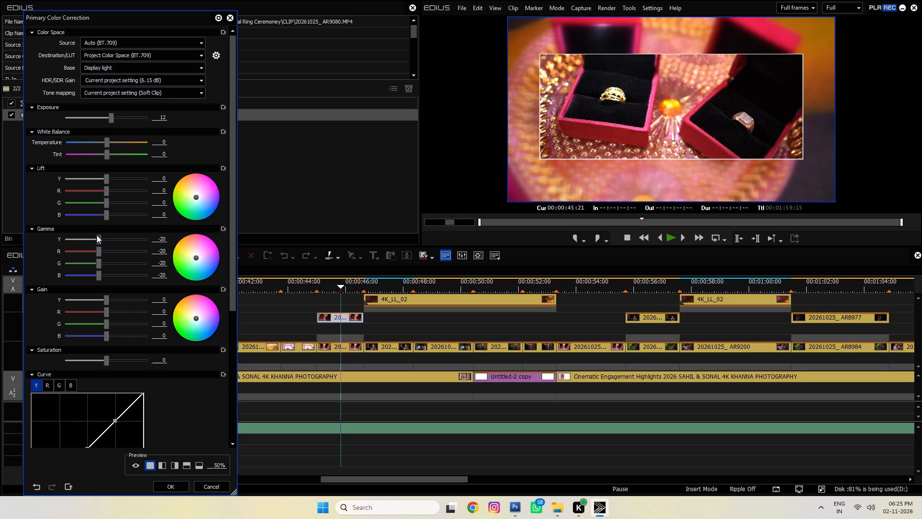
drag(97, 235, 96, 235)
drag(105, 361, 115, 361)
click(170, 485)
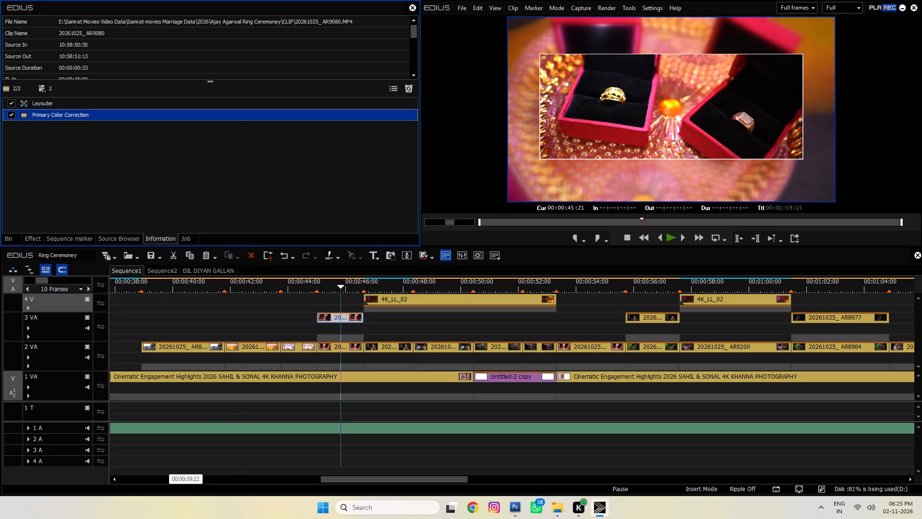
Color-correct the woman's portrait clip at 00:00:47:11 with Primary Color Correction: saturation 32 and gamma about -6 on all channels.
click(387, 285)
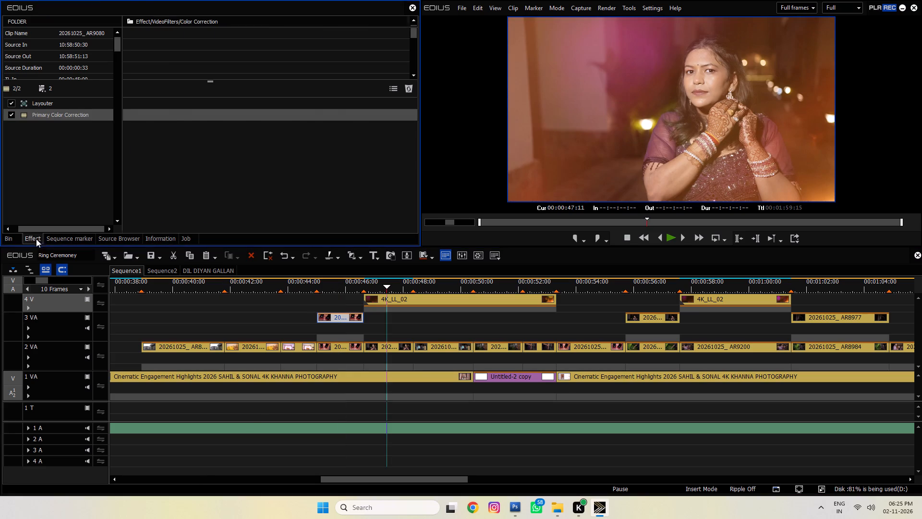
click(36, 239)
drag(354, 102, 379, 343)
click(52, 108)
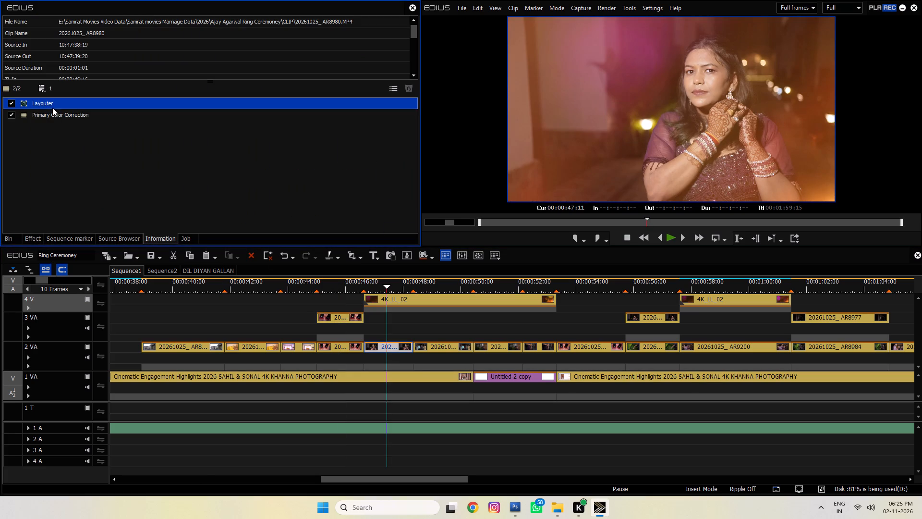
double_click(52, 114)
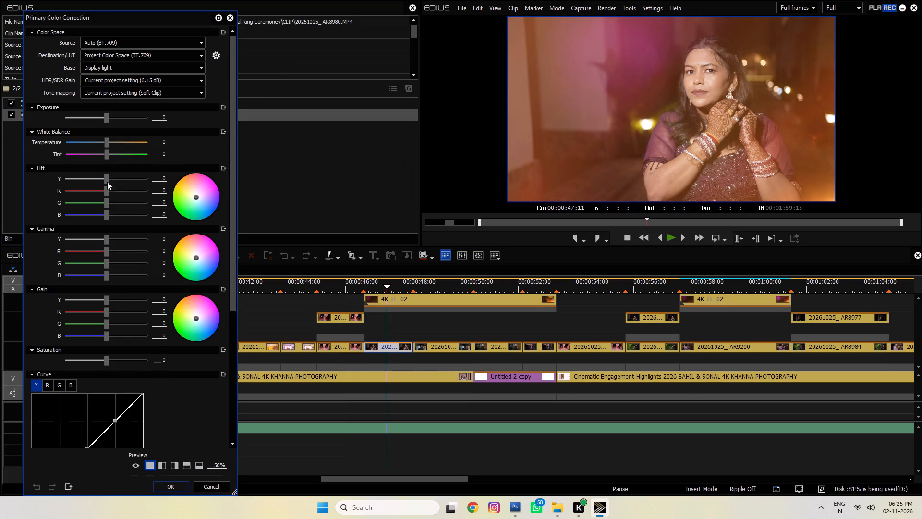
drag(107, 359, 120, 359)
drag(105, 238, 102, 237)
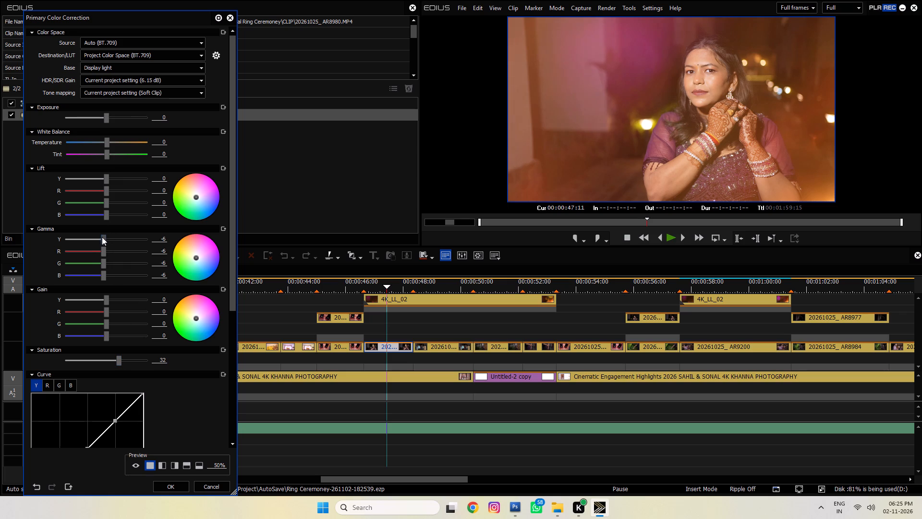
drag(102, 237, 101, 236)
click(176, 491)
Add Primary Color Correction to the five-person group portrait clip on track 2 VA at 00:00:49:16.
key(space)
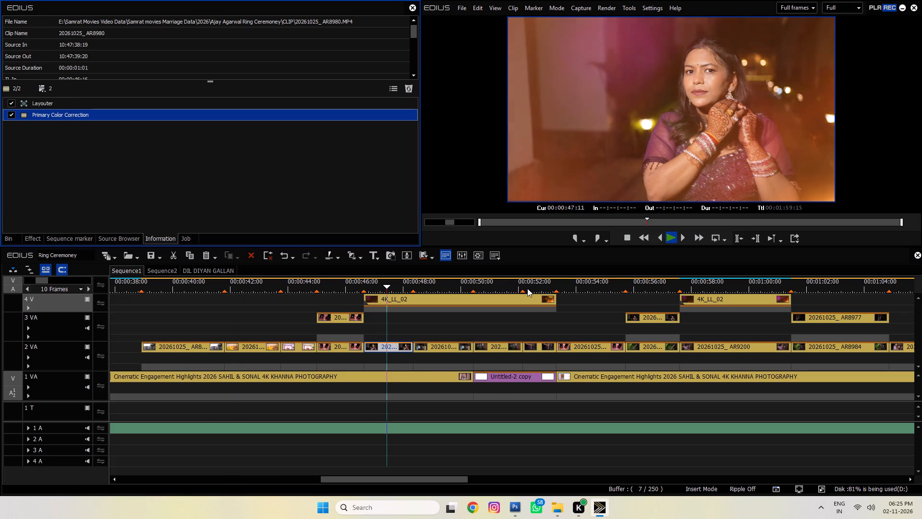
key(space)
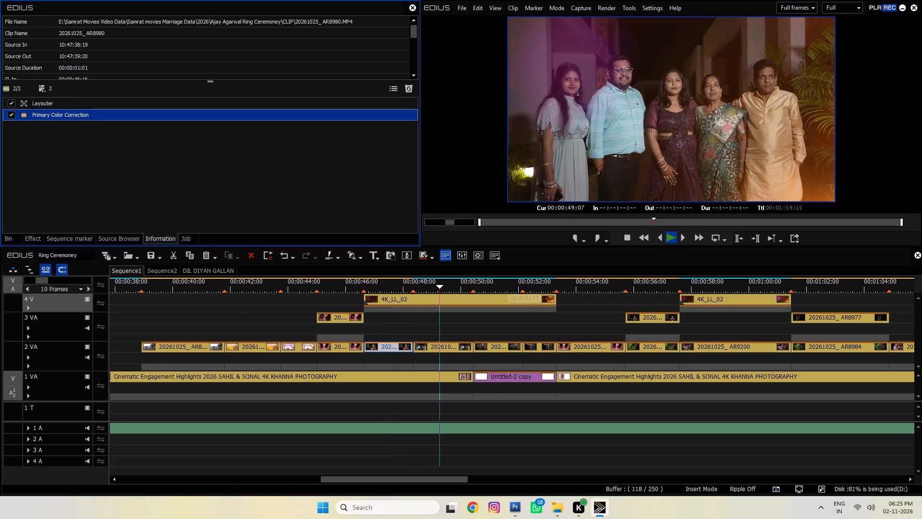
click(460, 321)
click(34, 240)
drag(355, 100, 377, 161)
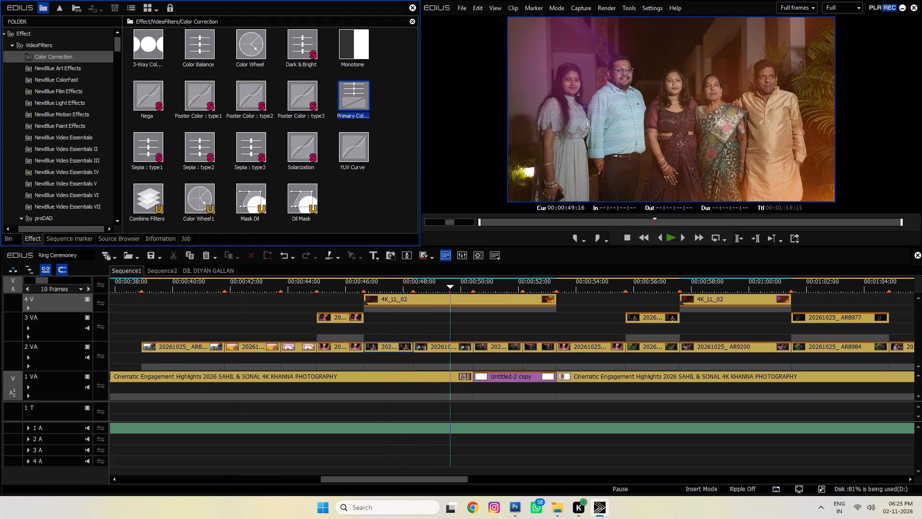
drag(377, 161, 427, 353)
drag(355, 104, 424, 359)
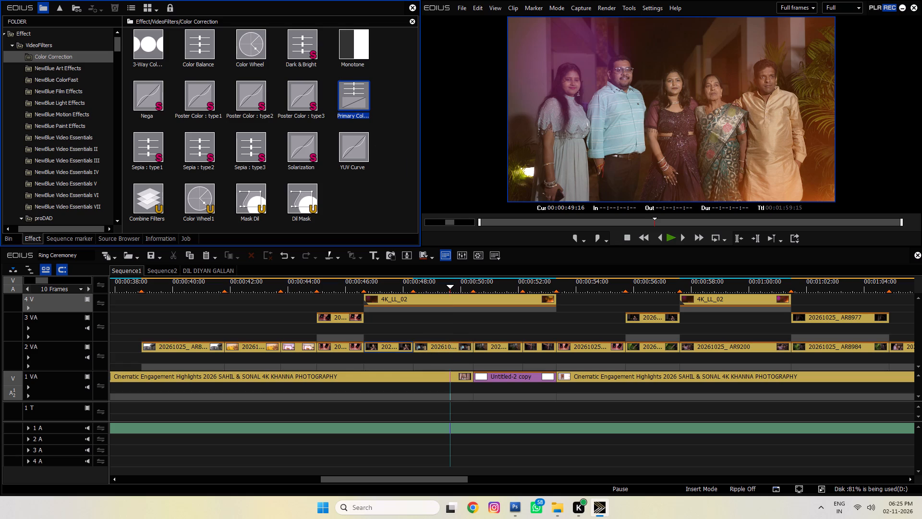
drag(424, 359, 427, 348)
Cut the 4K_LL_02 overlay clip covering the group portrait from track 4 V.
click(435, 301)
key(ctrl+x)
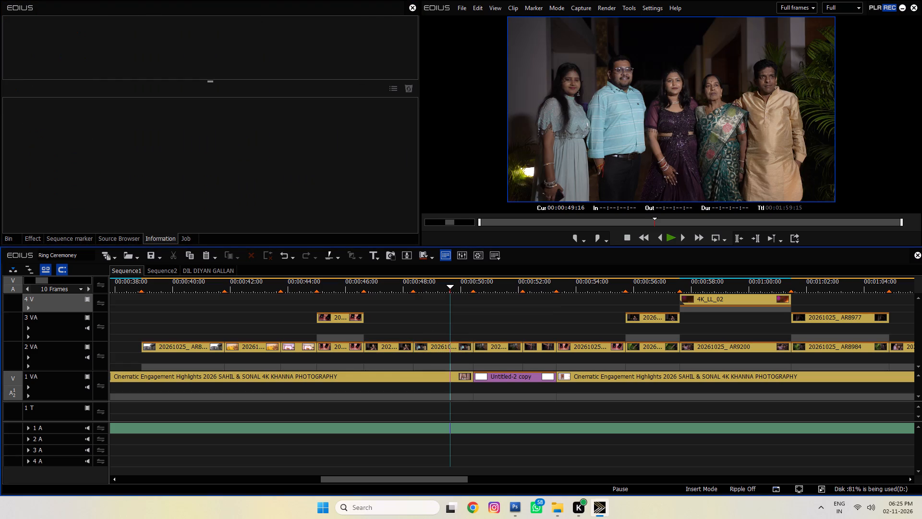
Set the group portrait clip's exposure to 25 and saturation to 26, and apply the correction.
click(433, 344)
double_click(109, 117)
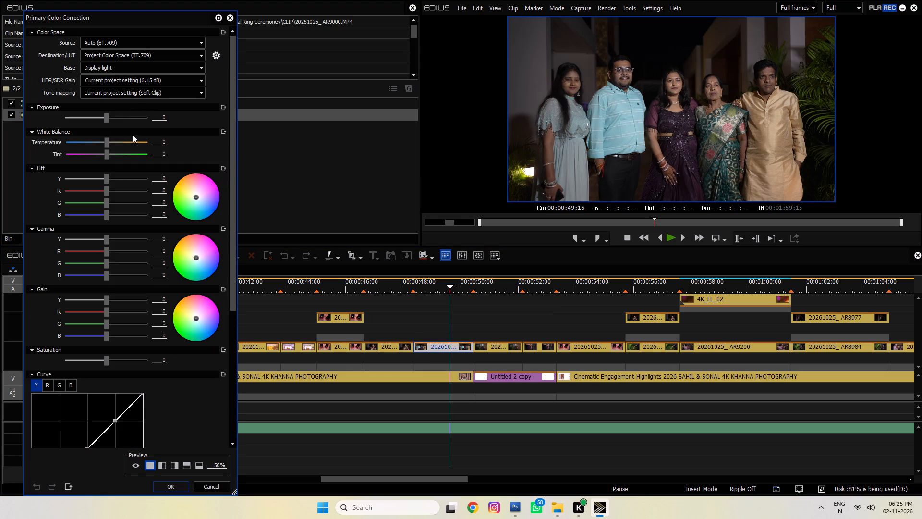
drag(106, 115, 112, 116)
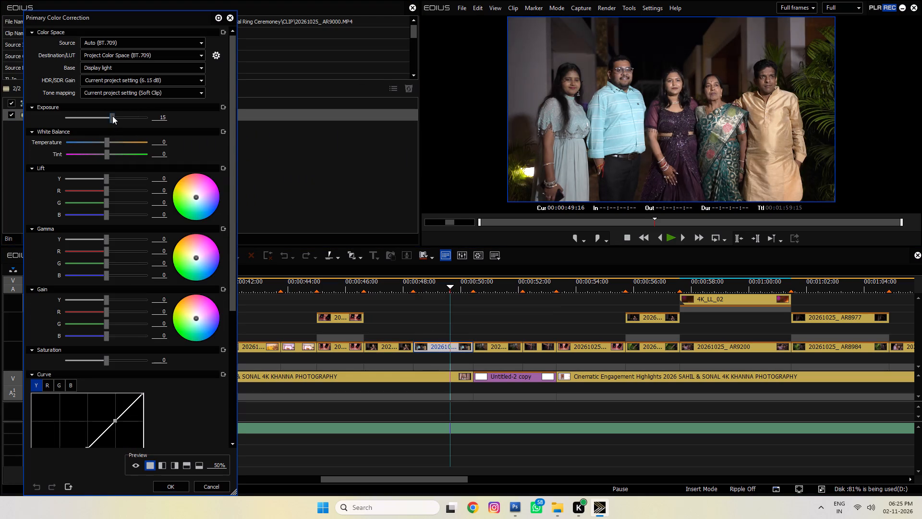
drag(112, 116, 116, 117)
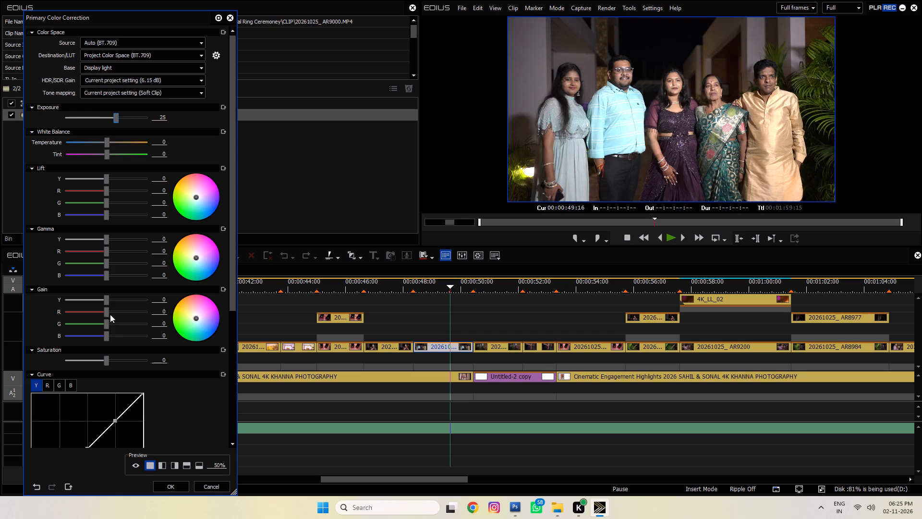
drag(108, 359, 118, 359)
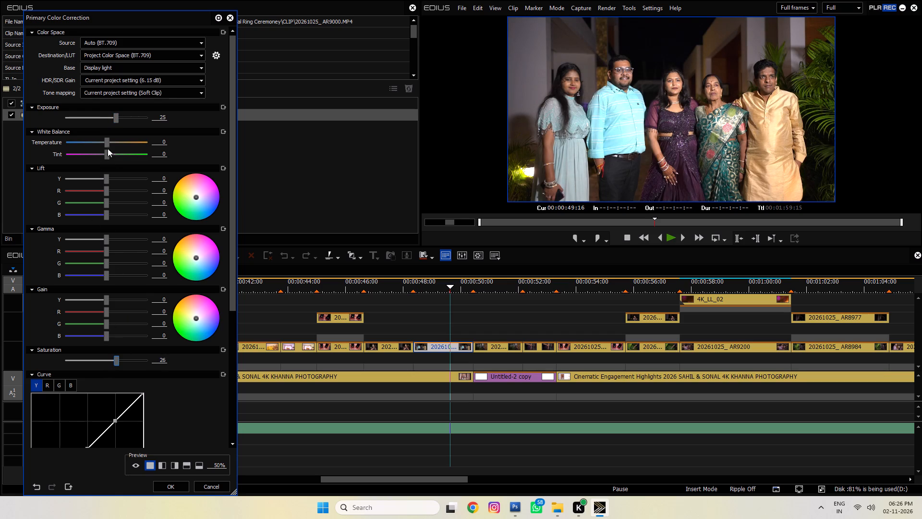
click(107, 146)
click(160, 488)
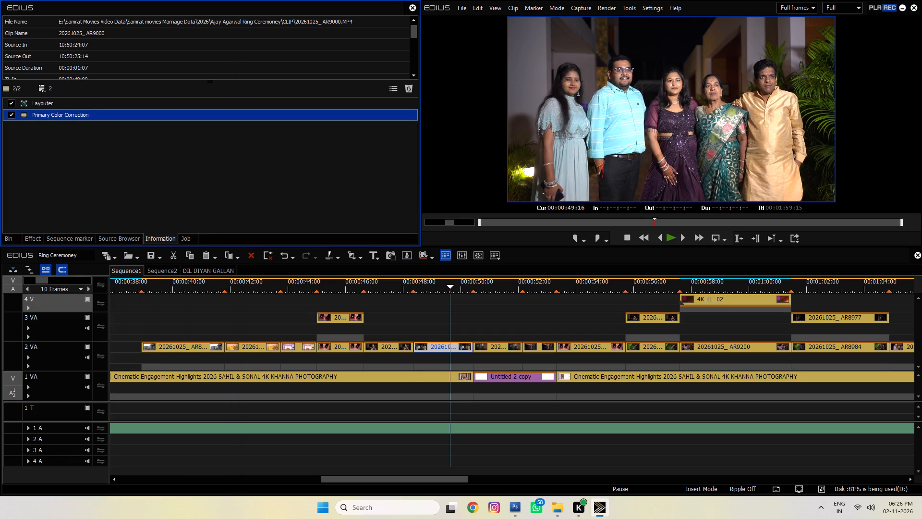
Color-correct the clip of the woman beside the wooden door with Primary Color Correction: exposure about 20 and slightly higher saturation.
drag(454, 285, 488, 291)
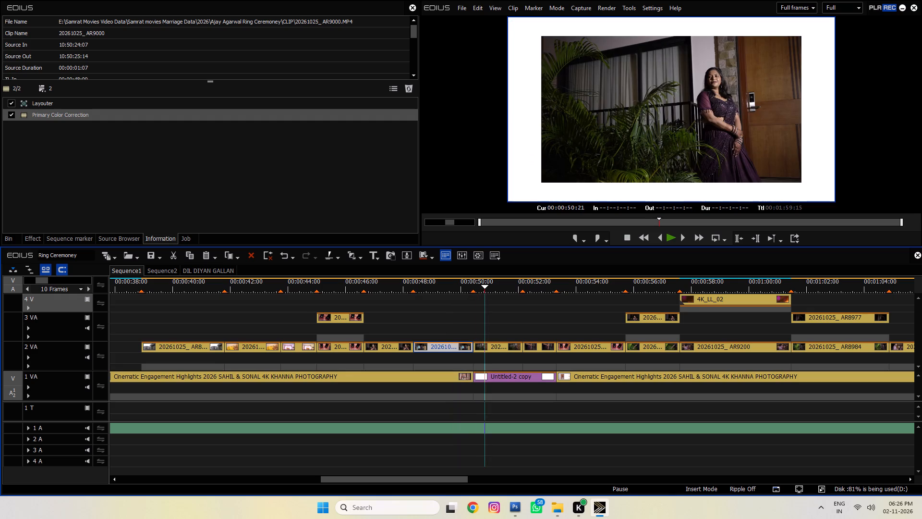
click(29, 238)
drag(338, 88, 488, 350)
double_click(74, 112)
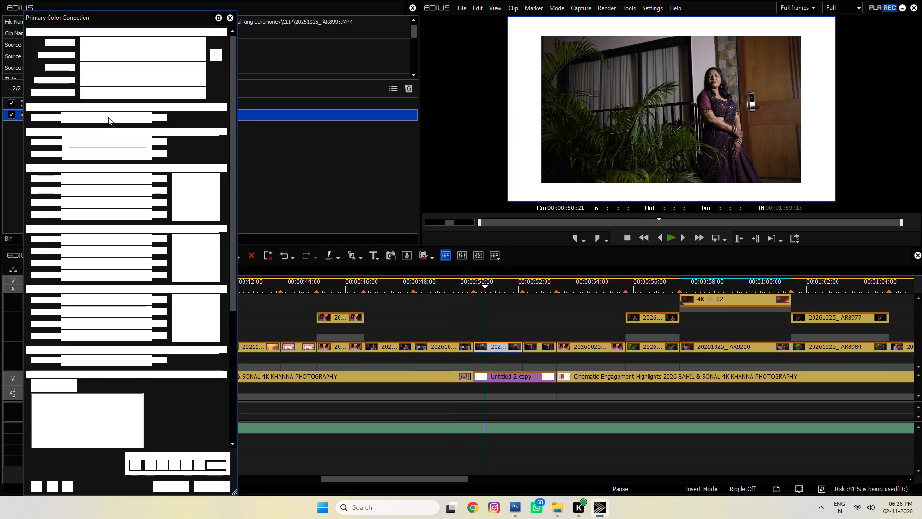
drag(106, 118, 114, 117)
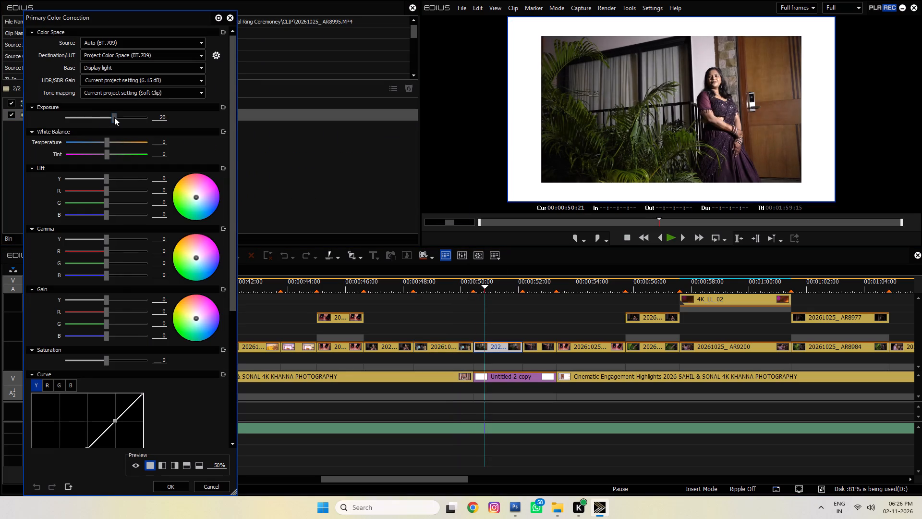
drag(114, 117, 113, 117)
drag(106, 363, 115, 363)
click(170, 489)
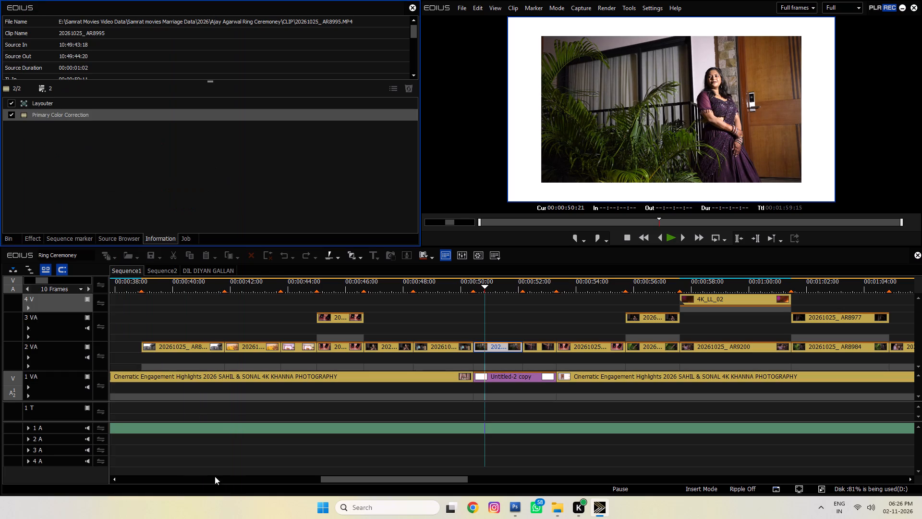
Copy the wooden door clip's Primary Color Correction onto the following close-up clip of the hennaed hands.
drag(493, 284, 532, 291)
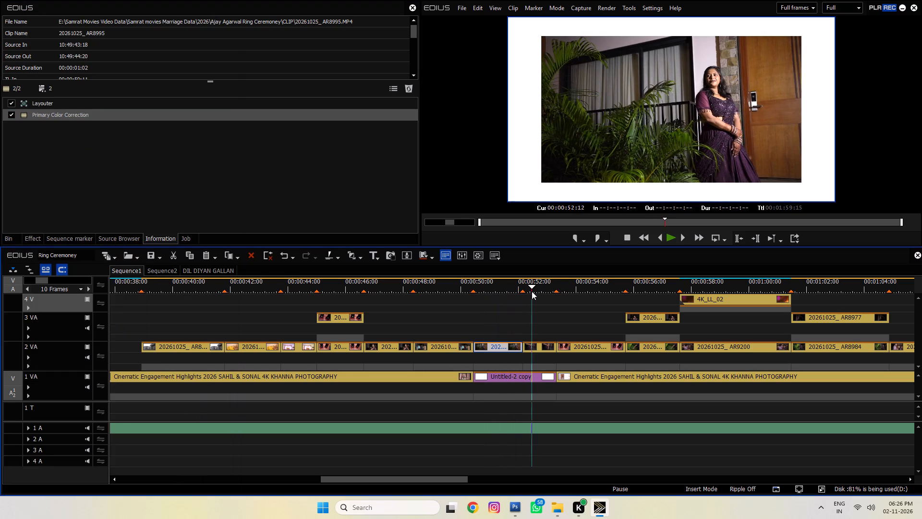
drag(532, 291, 532, 291)
drag(111, 115, 540, 351)
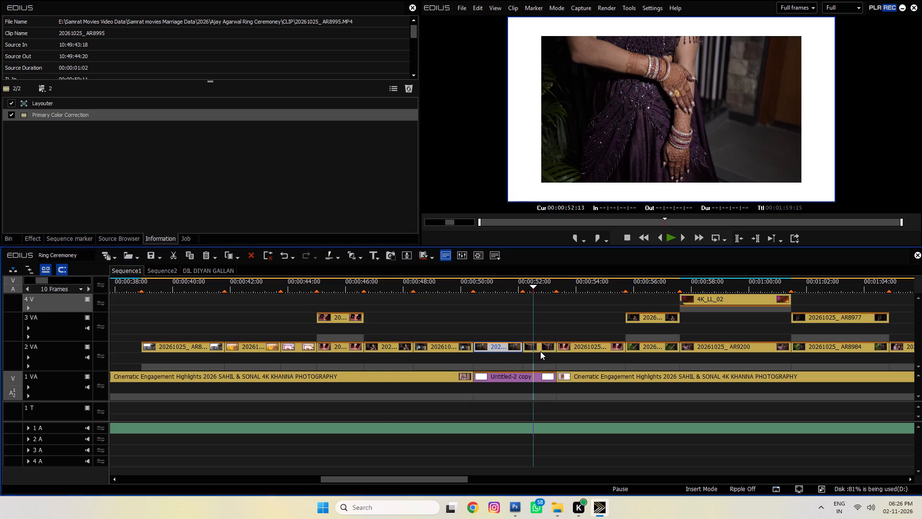
Paste the cut 4K_LL_02 overlay back onto track 4 V at 00:00:46:16, starting at the woman's portrait clip, and review it.
drag(561, 283, 579, 285)
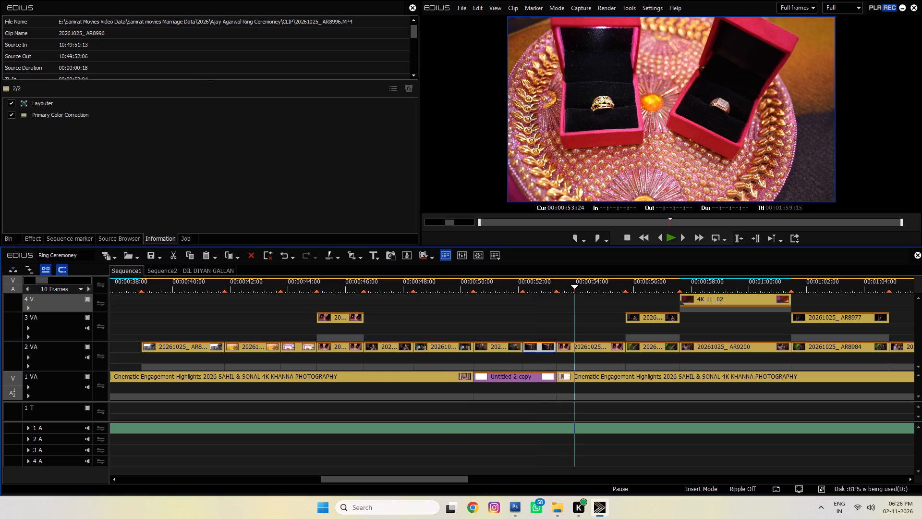
drag(452, 285, 413, 286)
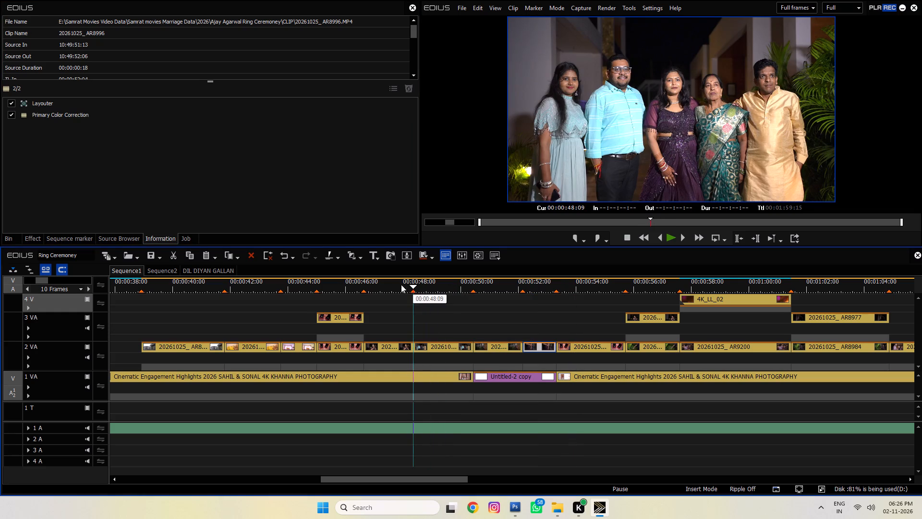
click(360, 284)
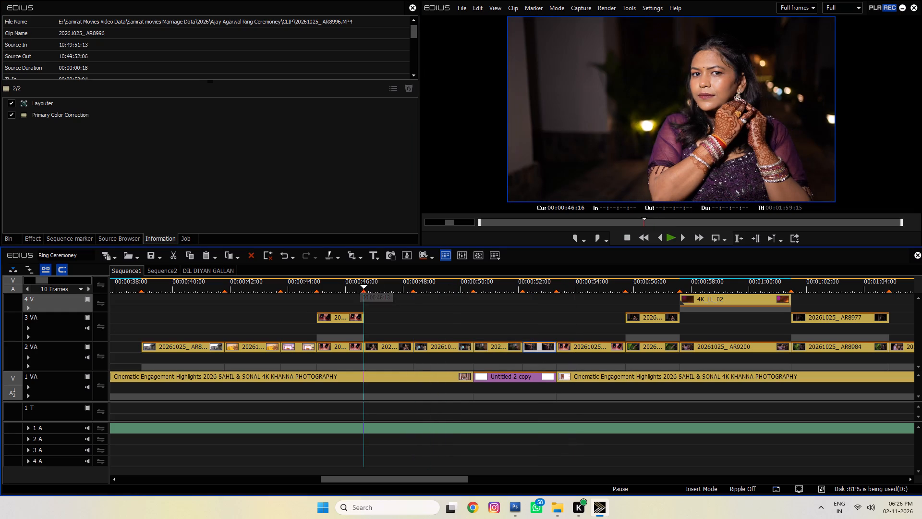
click(56, 300)
key(ctrl+v)
key(space)
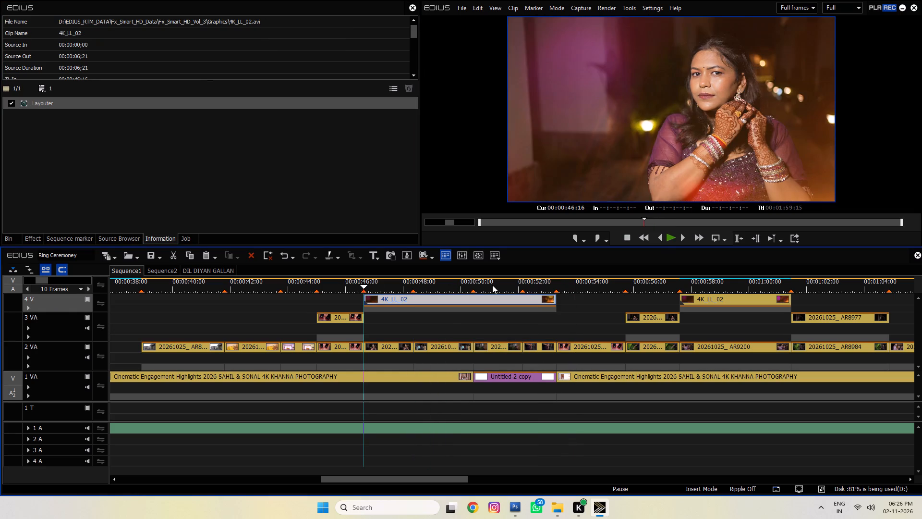
drag(448, 279, 491, 283)
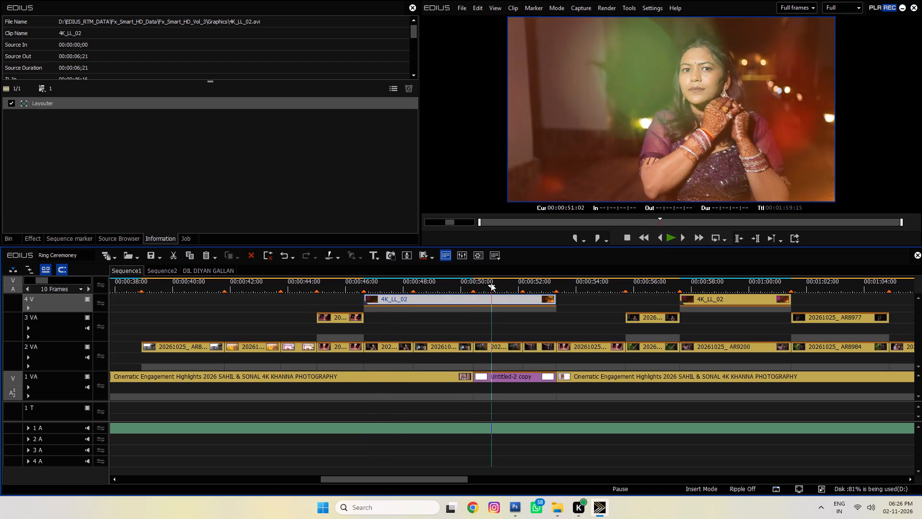
drag(491, 283, 556, 298)
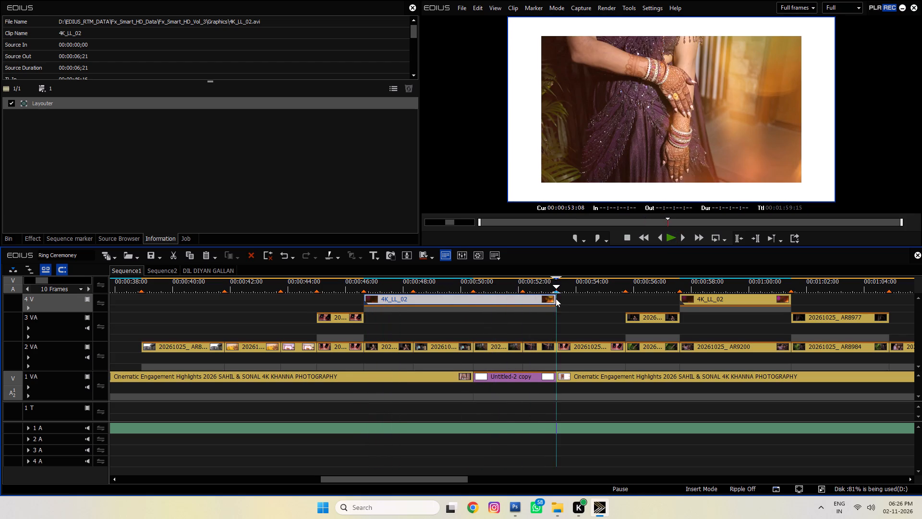
Color-correct the inset portrait clip AR8981 on track 3 VA with Primary Color Correction: exposure 5, gamma Y -6, saturation 21.
drag(556, 298, 643, 326)
ctrl+scroll(552, 350, up, 1)
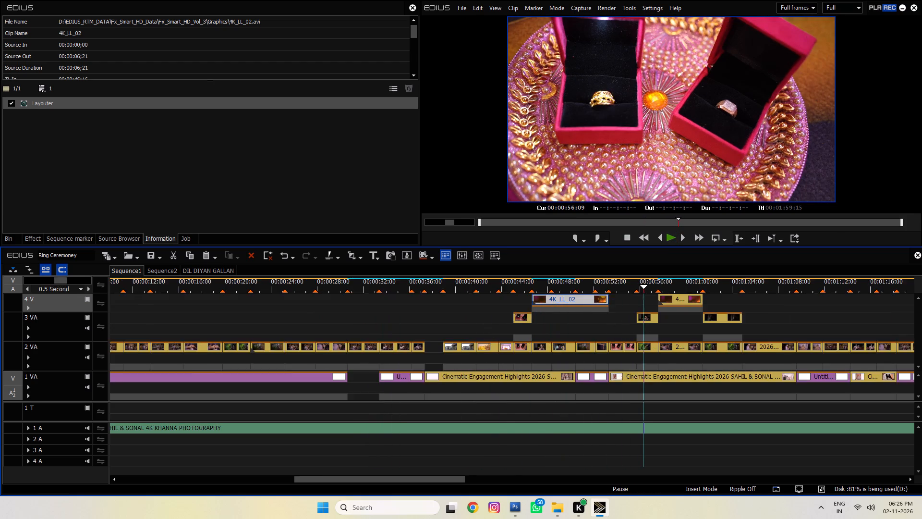
ctrl+scroll(552, 350, up, 4)
ctrl+scroll(549, 348, down, 5)
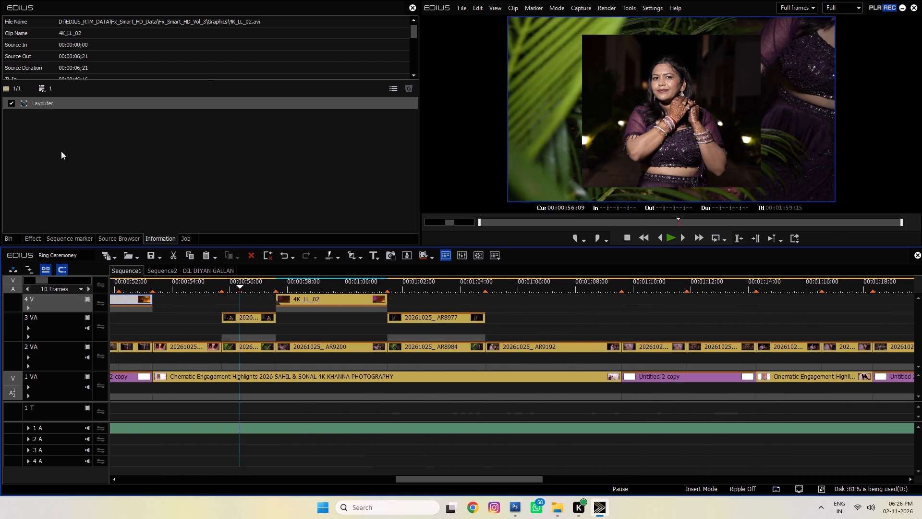
click(39, 239)
drag(366, 98, 248, 312)
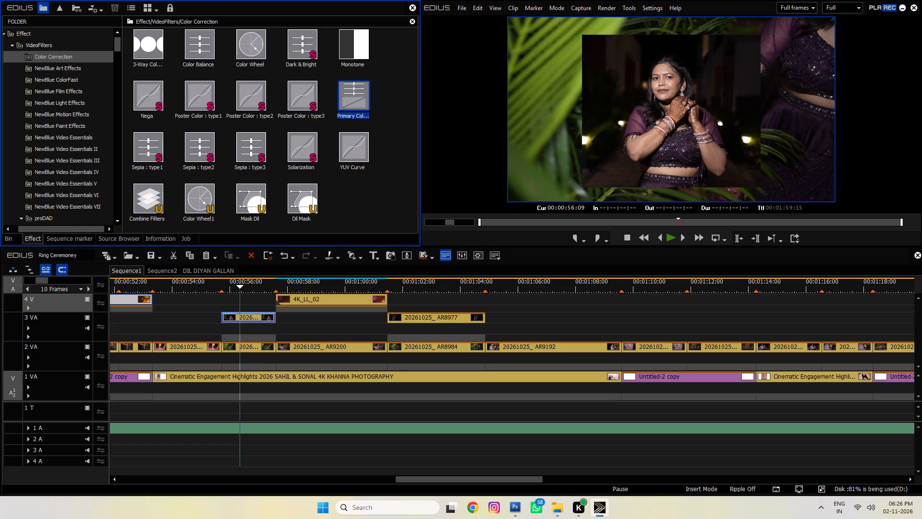
drag(248, 312, 244, 318)
double_click(71, 115)
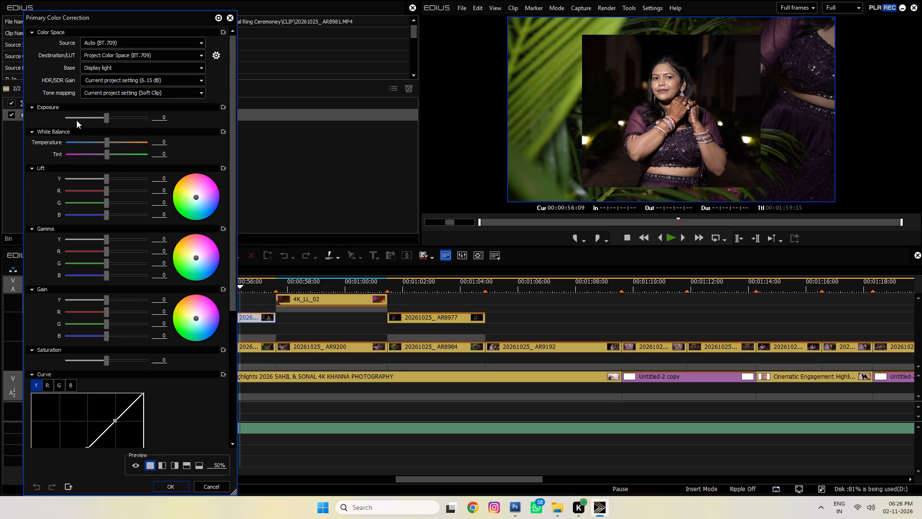
click(105, 119)
click(106, 237)
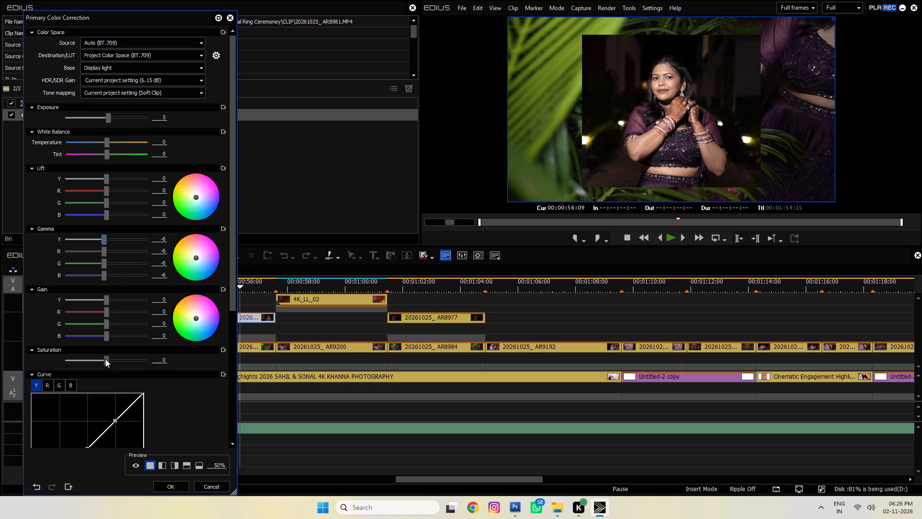
drag(105, 359, 113, 358)
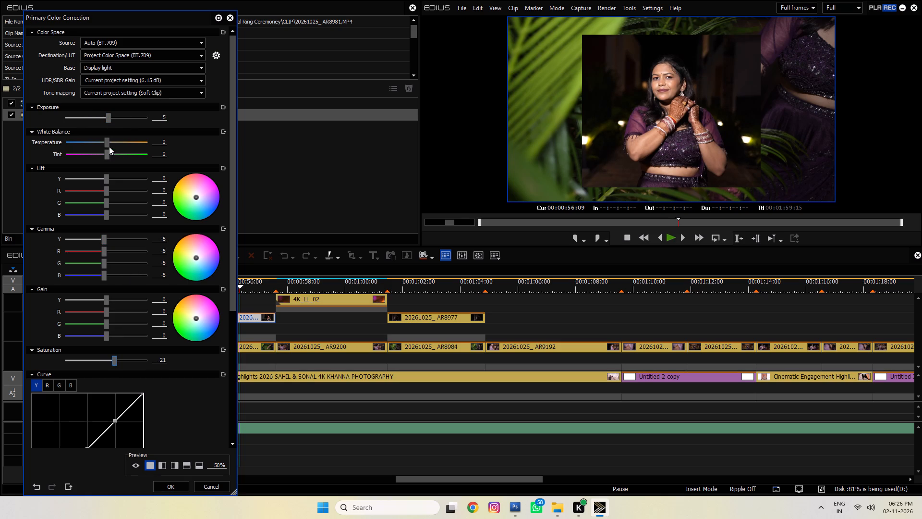
click(107, 145)
click(166, 486)
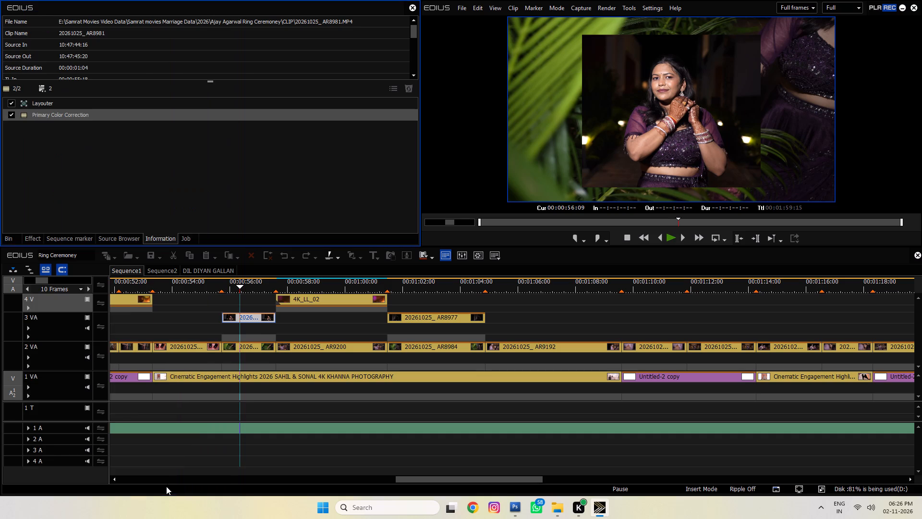
Copy the inset portrait's Primary Color Correction onto the background clip beneath it on track 2 VA and play it back.
drag(81, 116, 242, 343)
key(space)
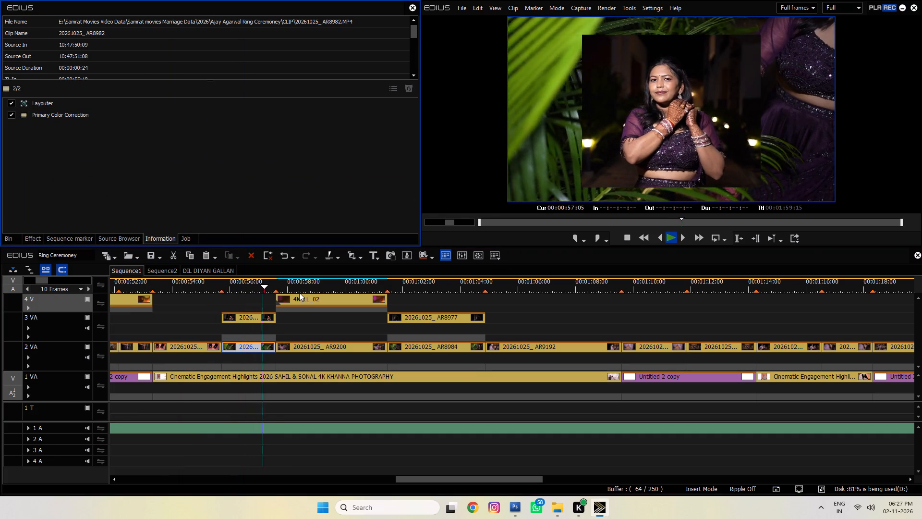
key(space)
Cut the 4K_LL_02 overlay above the AR9200 clip of the couple on the steps from track 4 V.
click(311, 299)
key(ctrl+x)
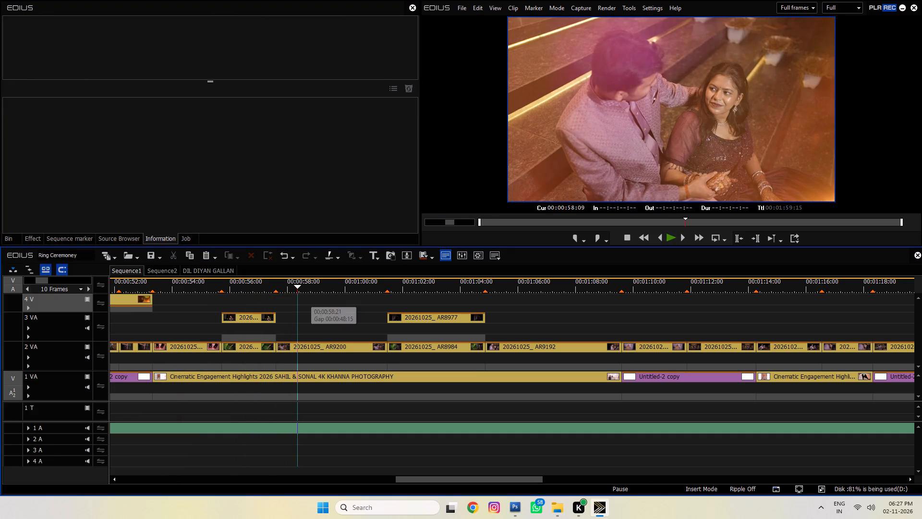
Color-correct the AR9200 couple clip with Primary Color Correction: exposure 21, temperature -6, tint 4, saturation 20.
click(29, 236)
drag(342, 93, 317, 353)
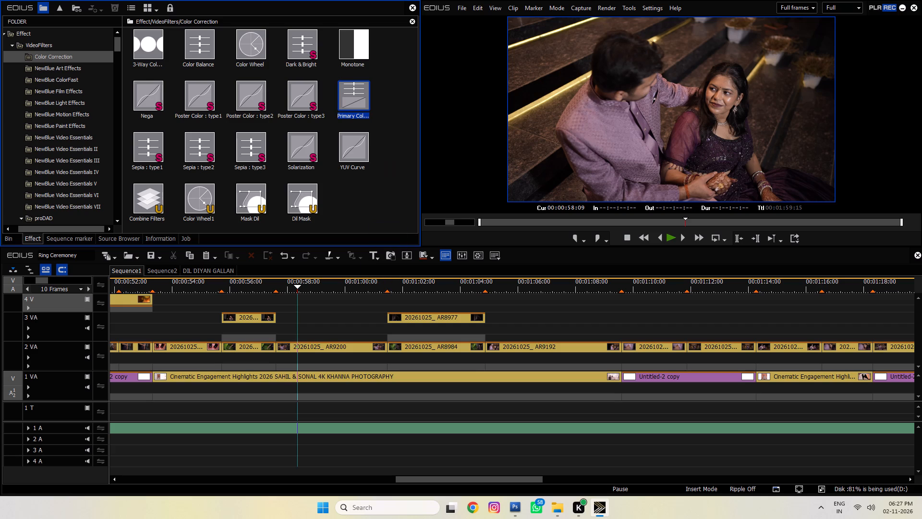
drag(352, 100, 328, 348)
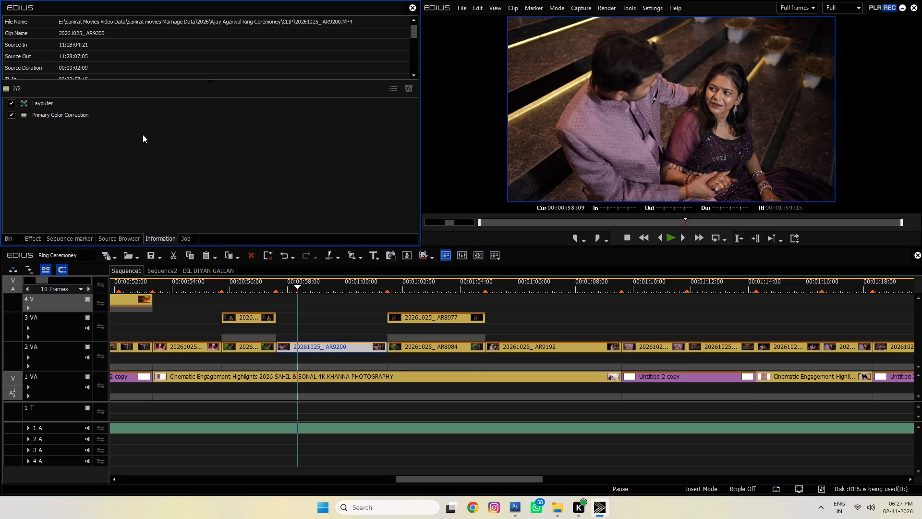
double_click(134, 118)
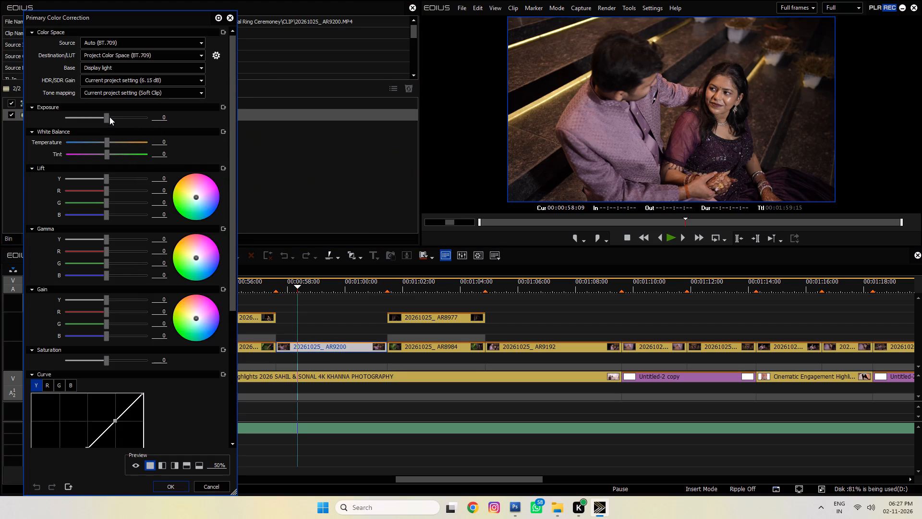
drag(108, 116, 117, 117)
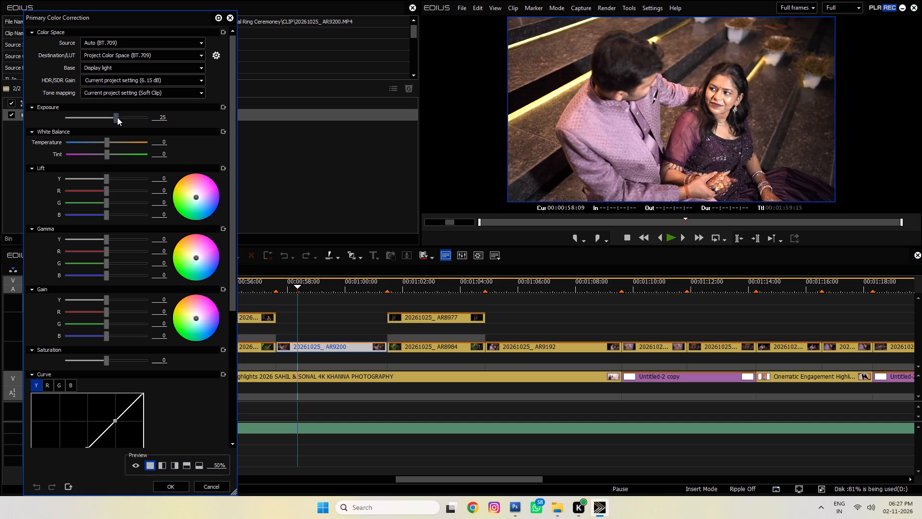
drag(117, 117, 116, 116)
drag(107, 360, 113, 359)
drag(113, 359, 113, 359)
click(107, 156)
click(105, 141)
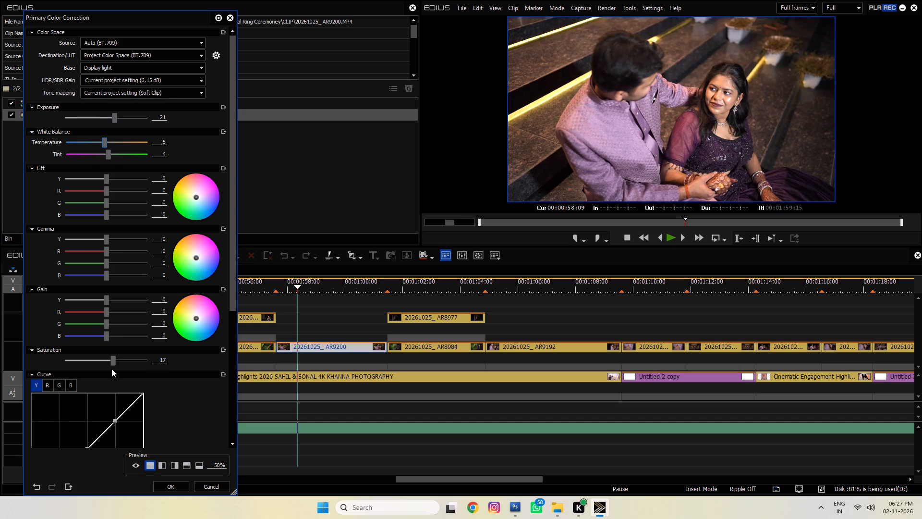
click(114, 360)
click(163, 482)
Paste the 4K_LL_02 overlay back onto track 4 V at the start of the AR9200 clip, 00:00:57:15.
click(279, 279)
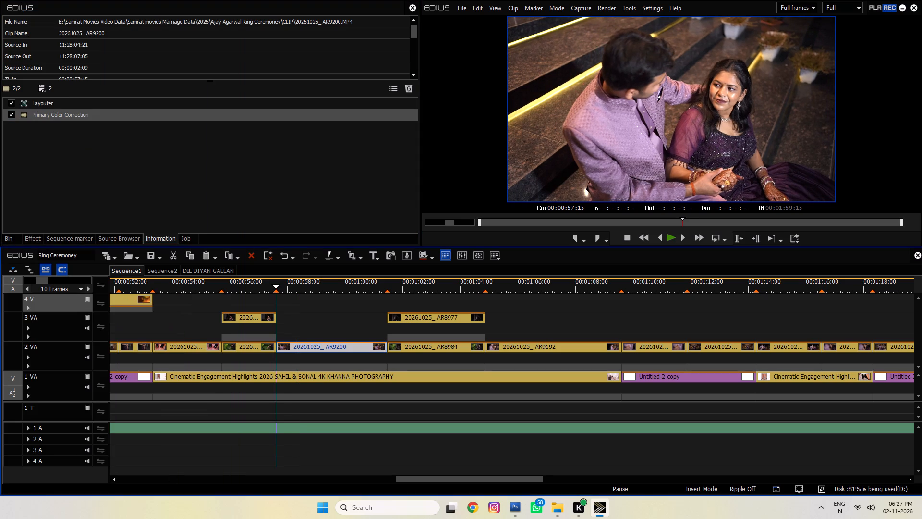
click(73, 304)
key(ctrl+v)
Color-correct the AR8977 clip on track 3 VA with Primary Color Correction, exposure 14 and saturation 26, checking it full screen before applying.
click(418, 276)
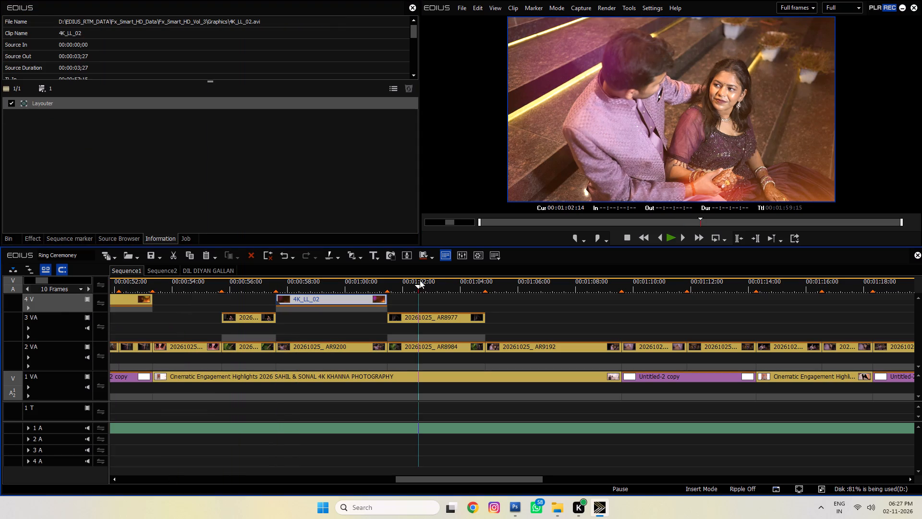
click(34, 239)
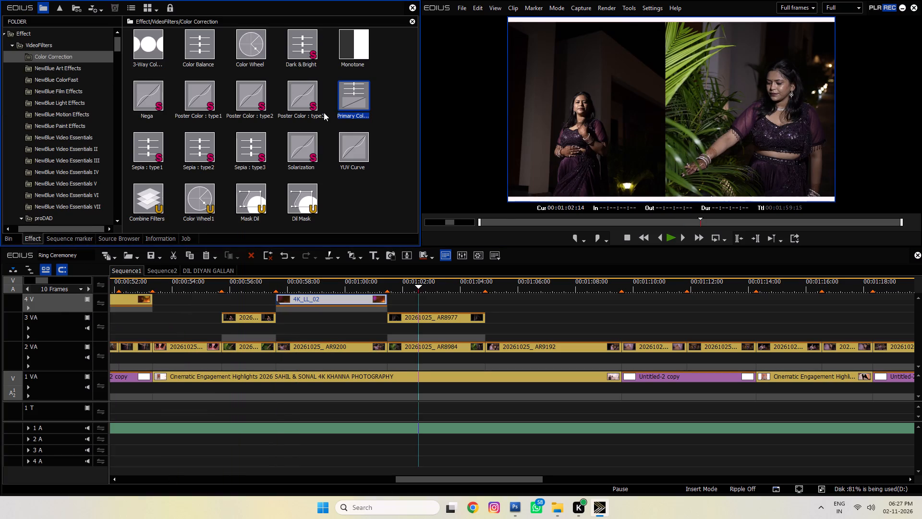
drag(345, 100, 408, 317)
double_click(82, 114)
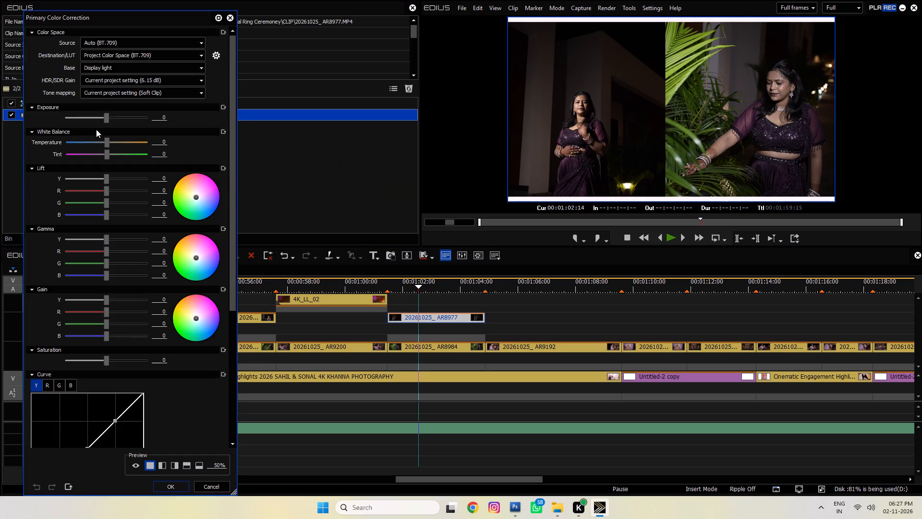
drag(107, 117, 112, 118)
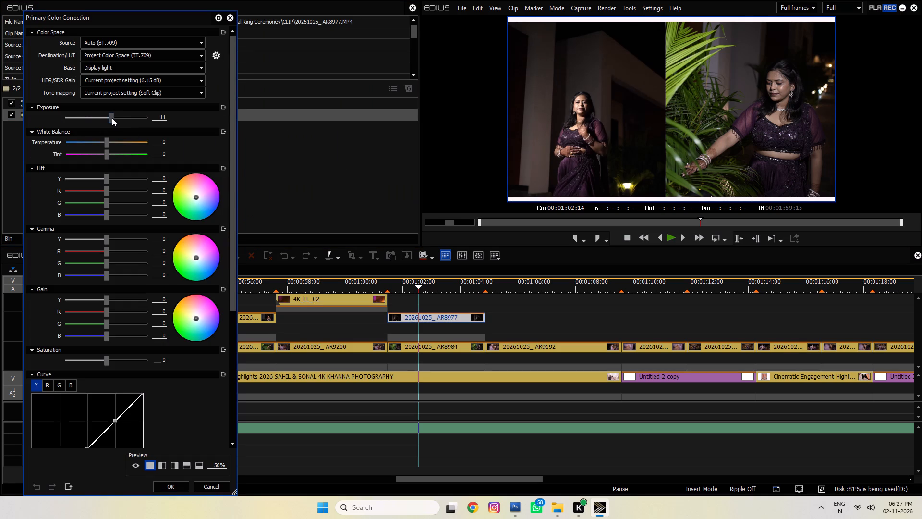
drag(112, 118, 112, 118)
drag(107, 359, 117, 359)
double_click(648, 141)
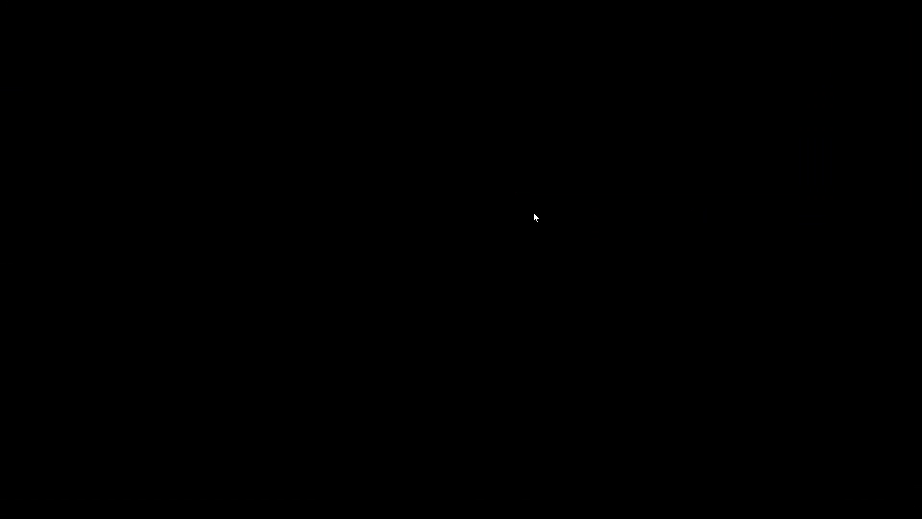
key(space)
key(space)
double_click(522, 204)
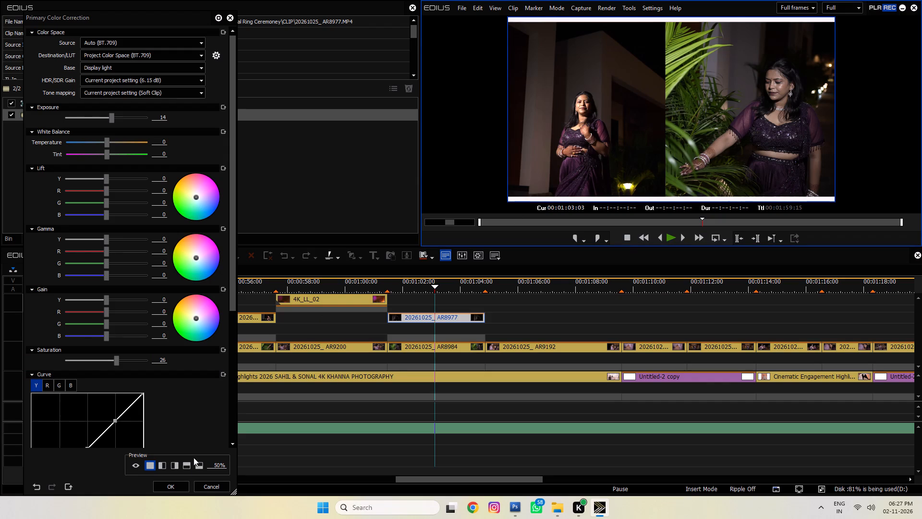
click(179, 485)
Copy the AR8977 clip's Primary Color Correction onto the AR8984 clip below it on track 2 VA and play it back.
drag(118, 115, 441, 346)
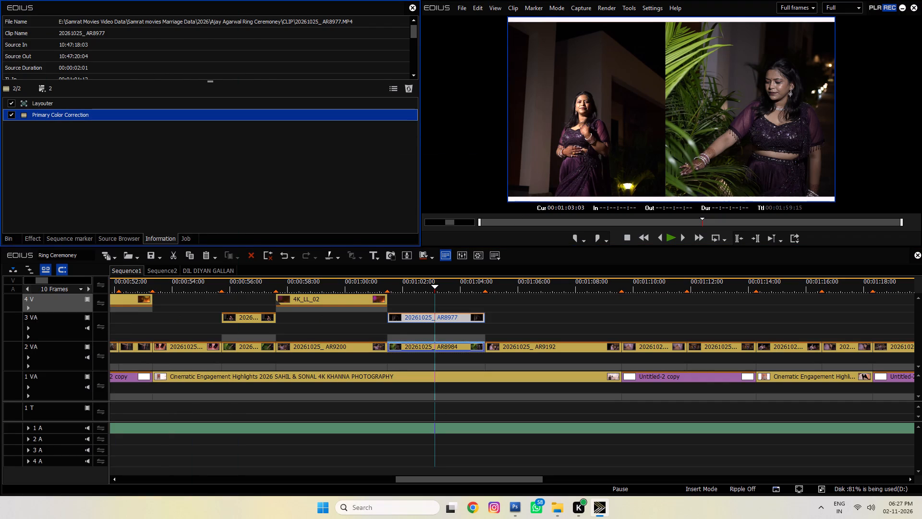
drag(441, 346, 441, 347)
key(space)
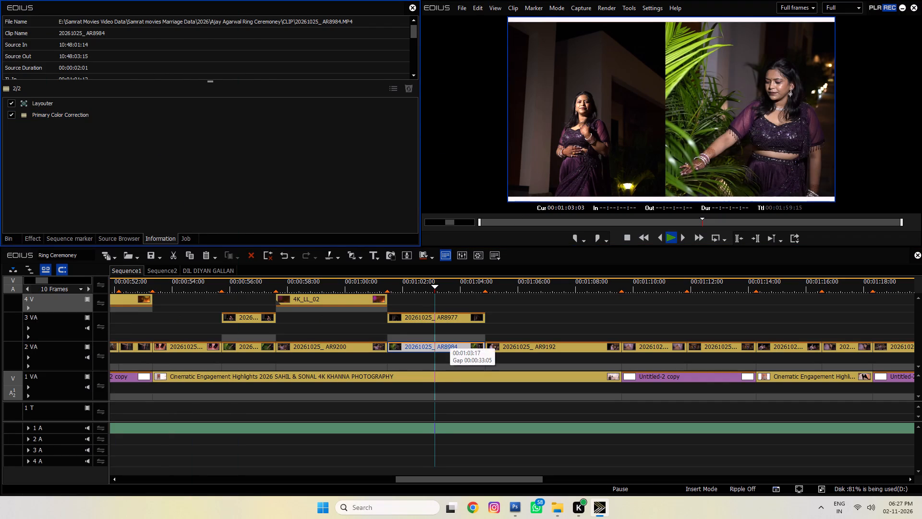
Raise the AR8984 clip's Primary Color Correction to exposure 17 and saturation 32, and play back the result.
key(space)
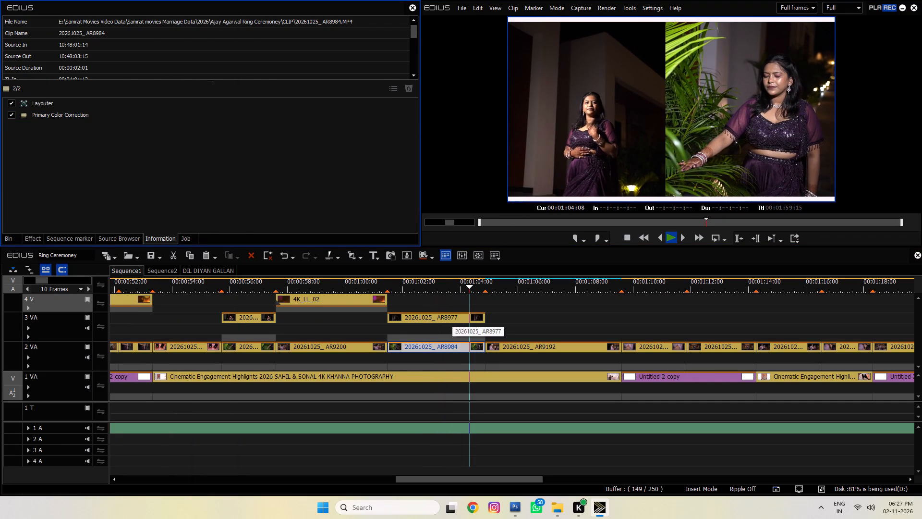
click(95, 117)
double_click(69, 116)
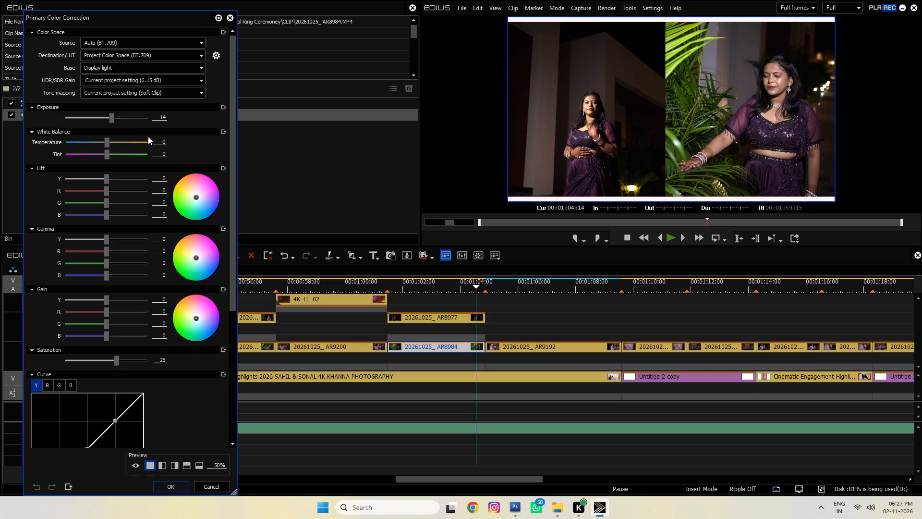
click(109, 115)
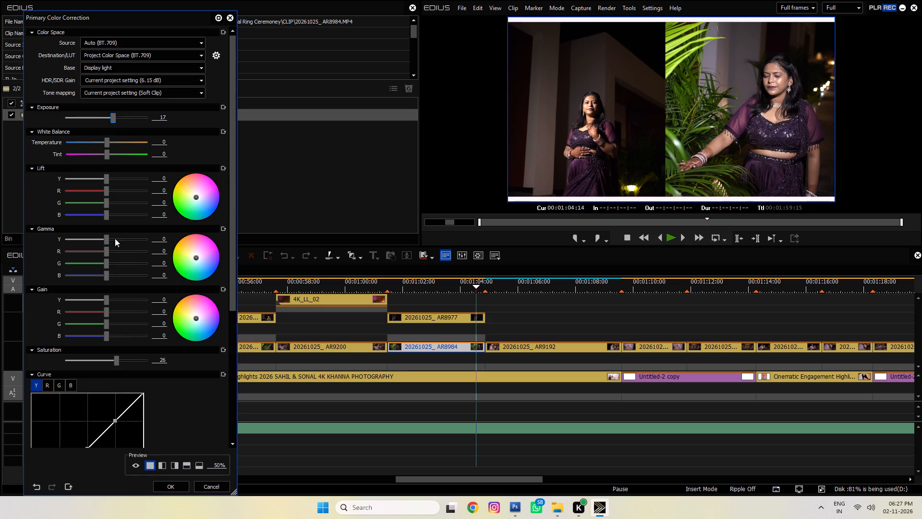
click(116, 358)
click(173, 483)
drag(464, 287, 368, 288)
key(space)
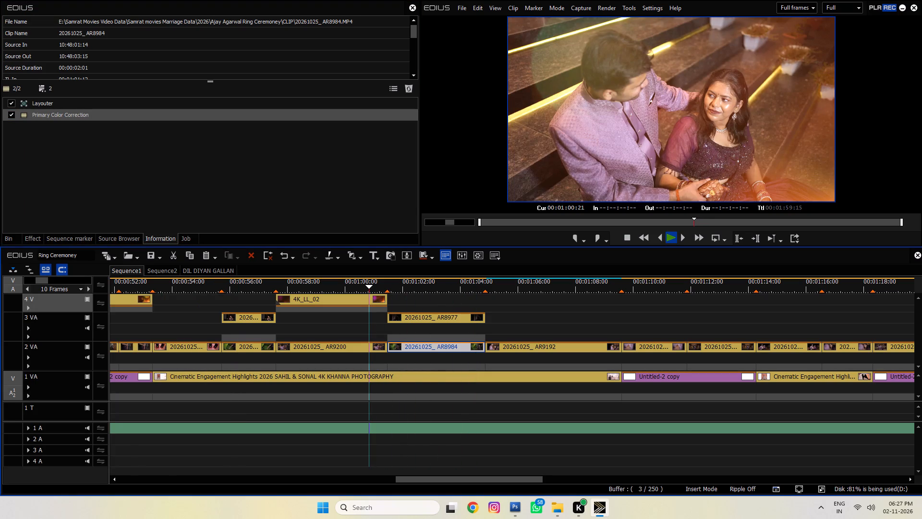
drag(428, 275, 448, 276)
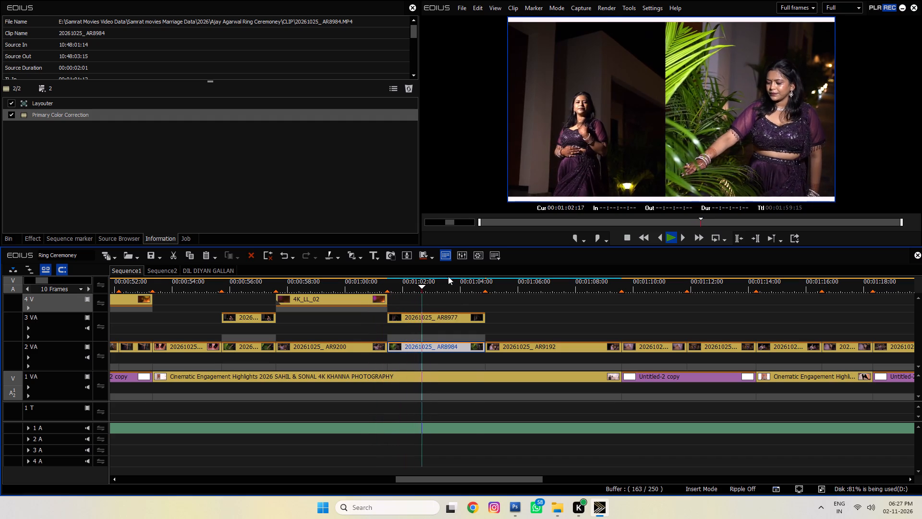
drag(448, 276, 464, 280)
drag(439, 282, 515, 297)
Add Primary Color Correction to the AR9192 couple clip on track 2 VA, with the playhead at 00:01:07:00.
ctrl+scroll(495, 311, up, 3)
ctrl+scroll(495, 311, down, 2)
ctrl+scroll(536, 327, up, 5)
ctrl+scroll(523, 338, down, 3)
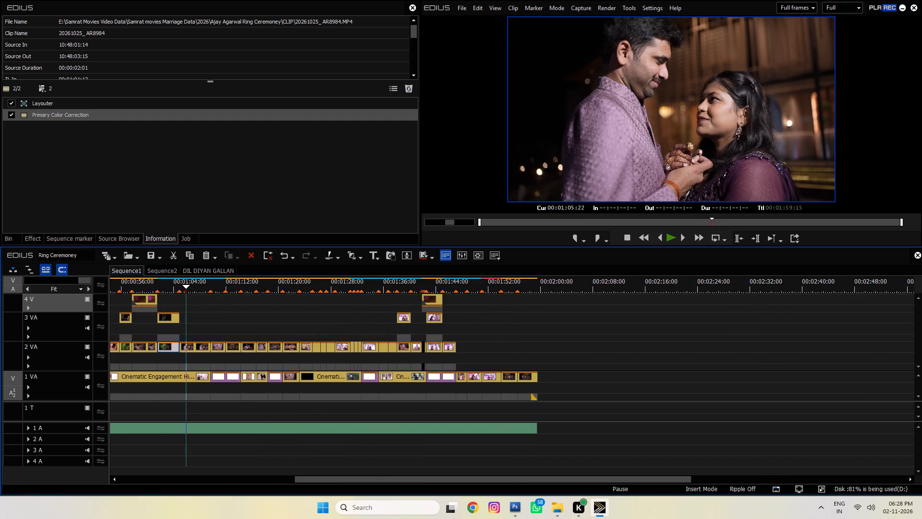
drag(377, 479, 353, 480)
ctrl+scroll(268, 363, down, 2)
click(259, 322)
click(262, 287)
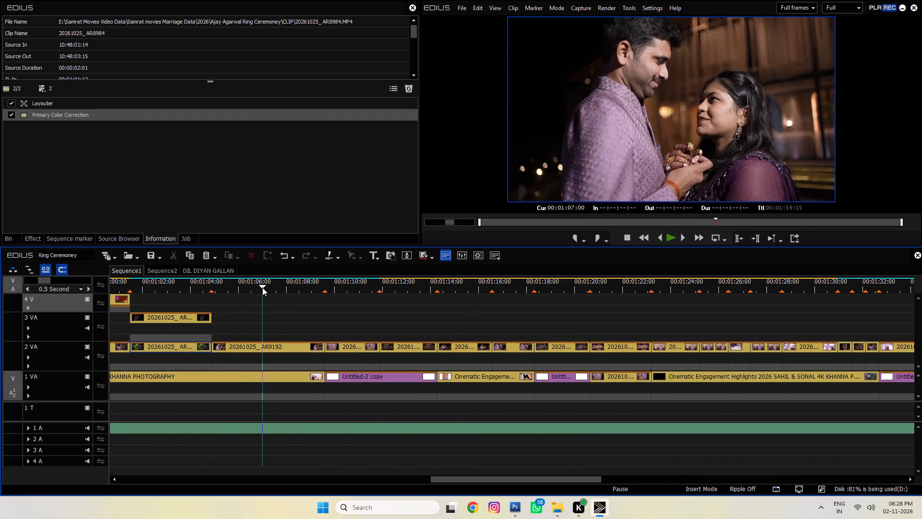
click(28, 237)
drag(343, 95, 347, 162)
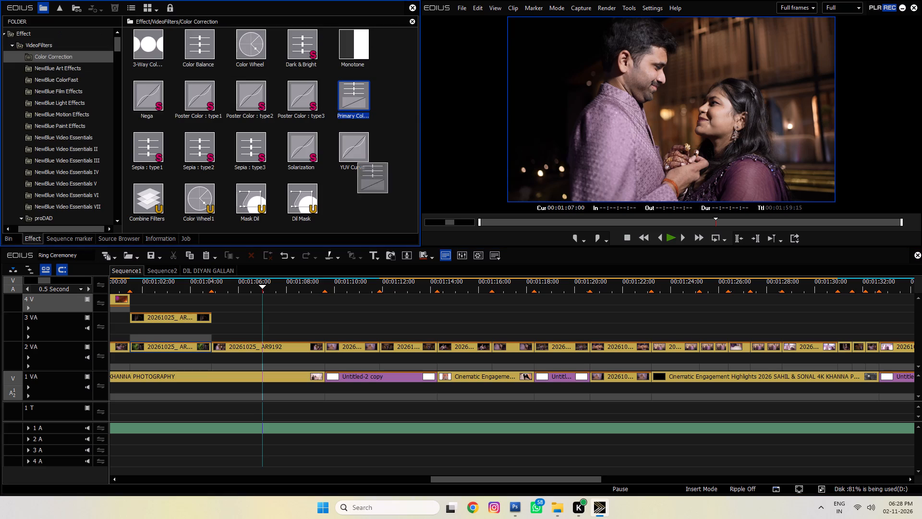
drag(347, 162, 248, 344)
Grade AR9192 to a black-and-white look with exposure 6, temperature -4, gamma -6 and saturation about -96, and play it back.
double_click(98, 110)
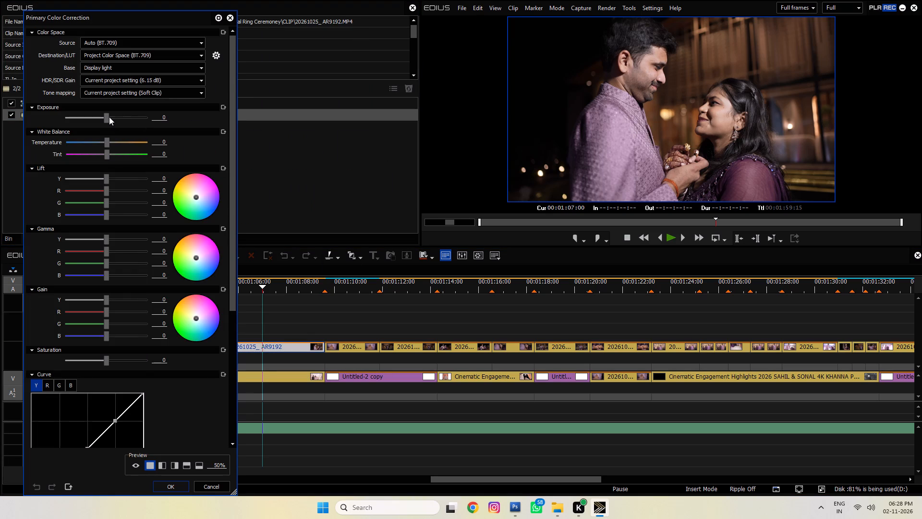
click(109, 117)
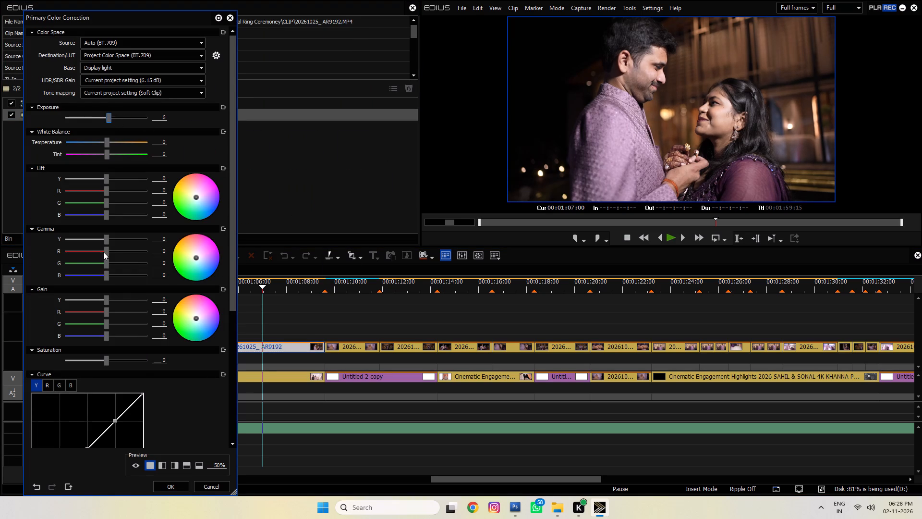
click(107, 241)
drag(107, 359, 109, 359)
drag(109, 359, 116, 359)
click(106, 142)
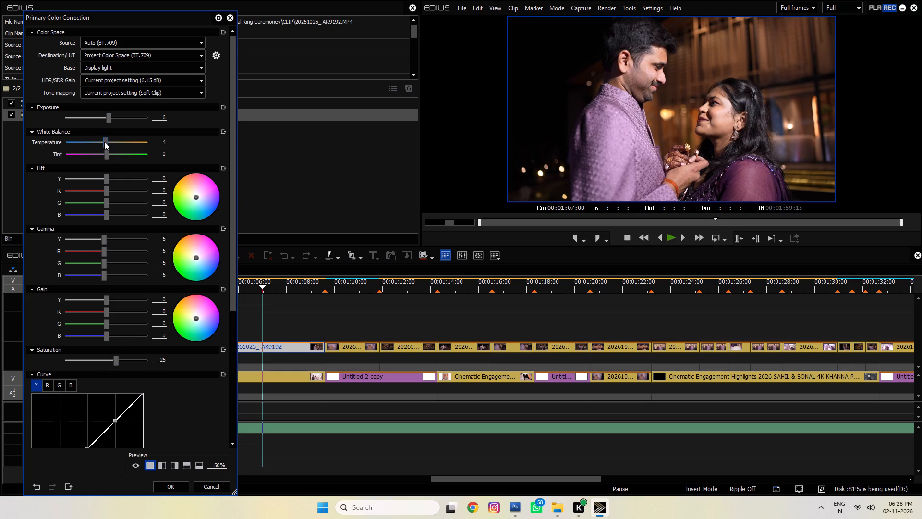
drag(112, 361, 17, 357)
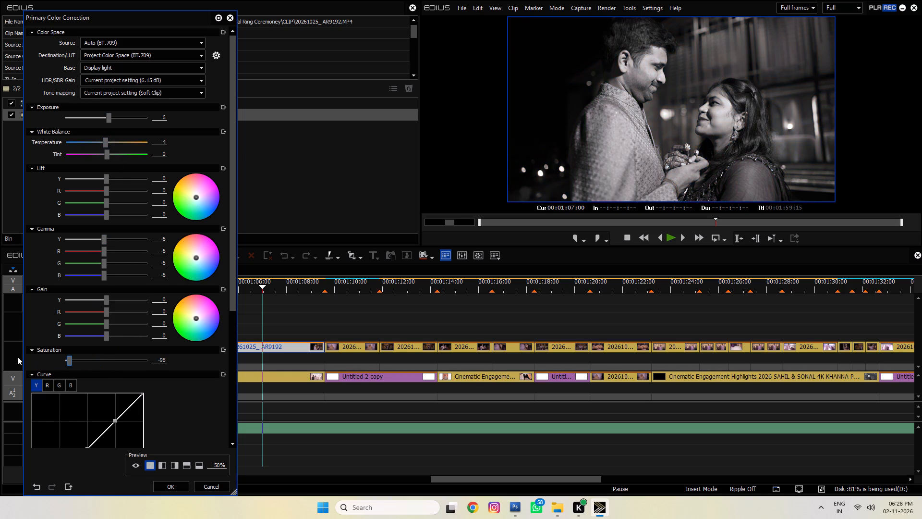
click(175, 483)
click(261, 317)
click(161, 288)
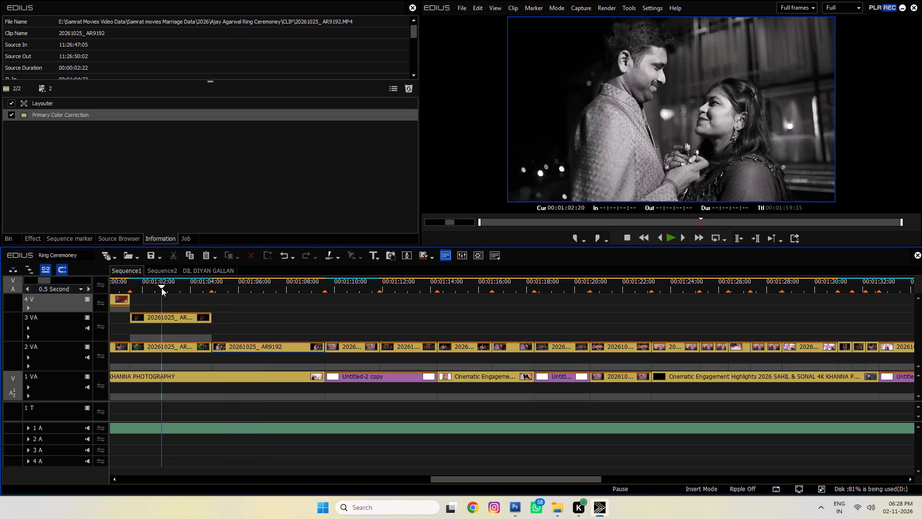
key(space)
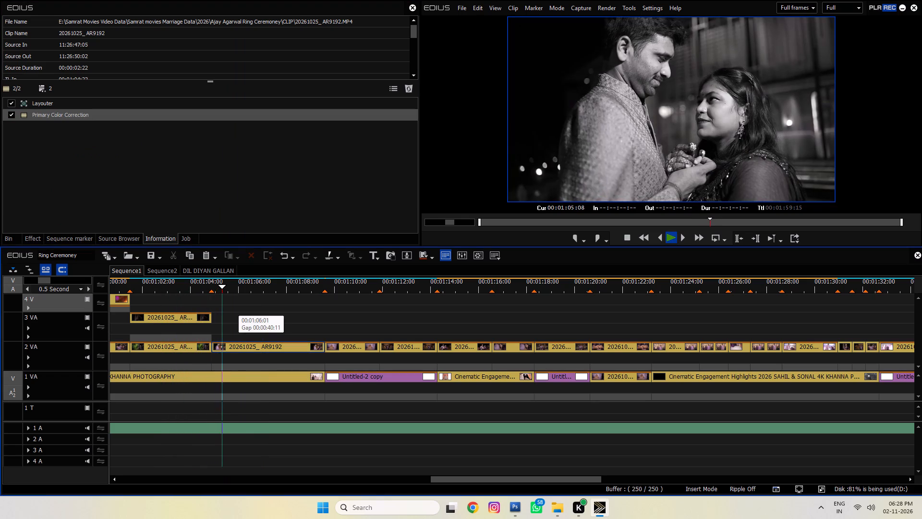
Color-correct the AR9188 hands clip with Primary Color Correction: exposure 12, temperature -1, tint 6, saturation 37.
drag(297, 286, 344, 294)
click(342, 312)
click(39, 239)
drag(349, 94, 352, 98)
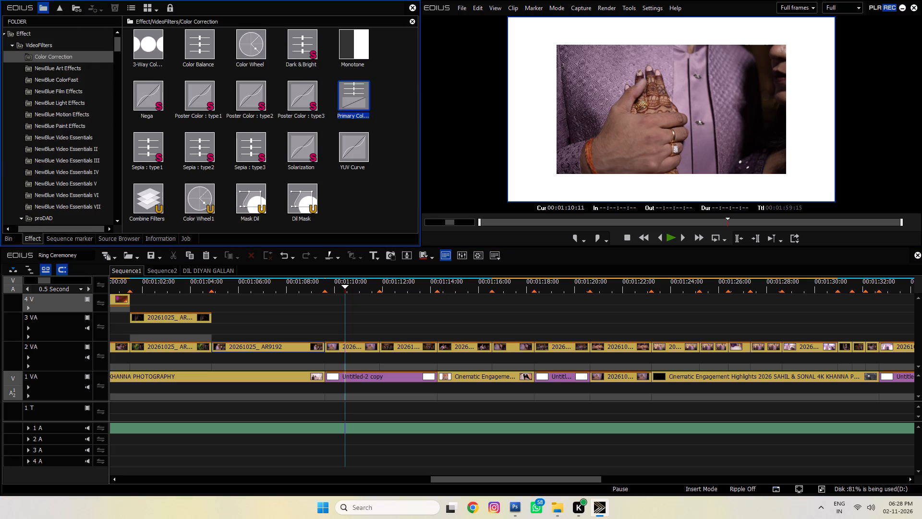
drag(352, 98, 350, 346)
double_click(98, 112)
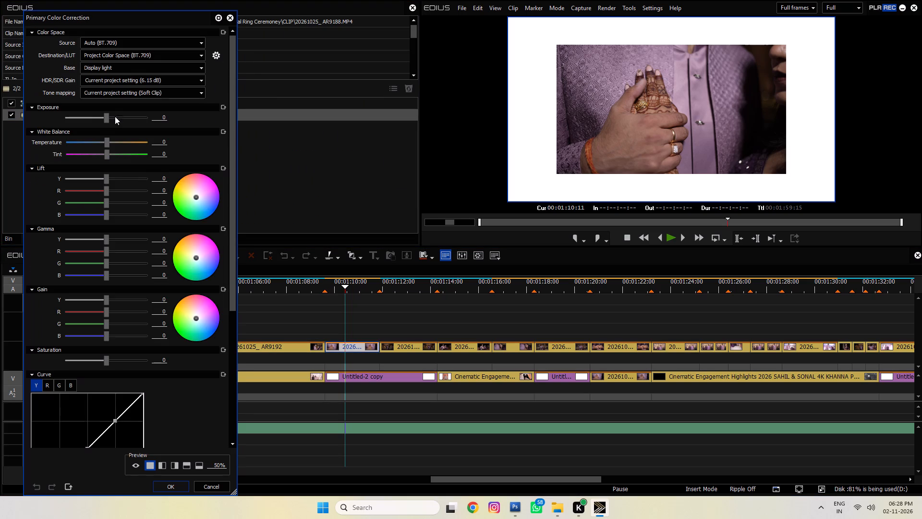
drag(108, 119, 110, 119)
drag(110, 119, 112, 119)
drag(106, 358, 120, 358)
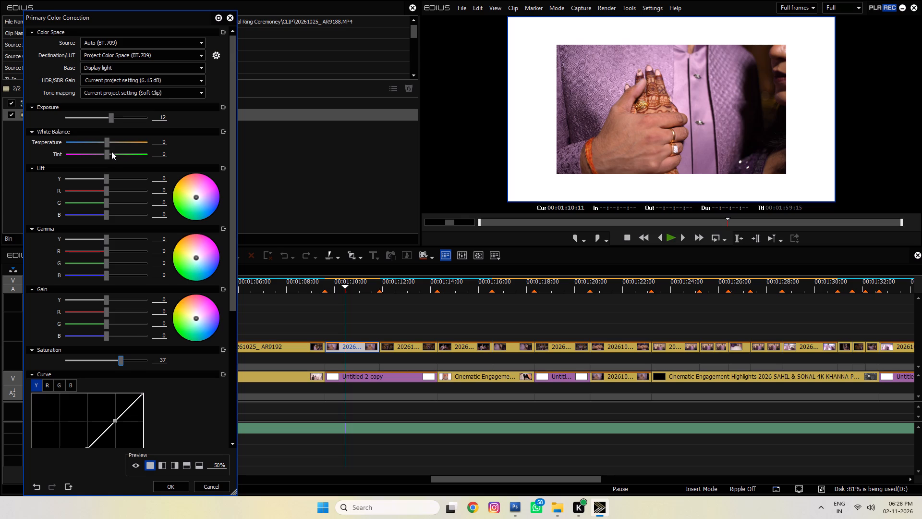
click(109, 152)
click(108, 144)
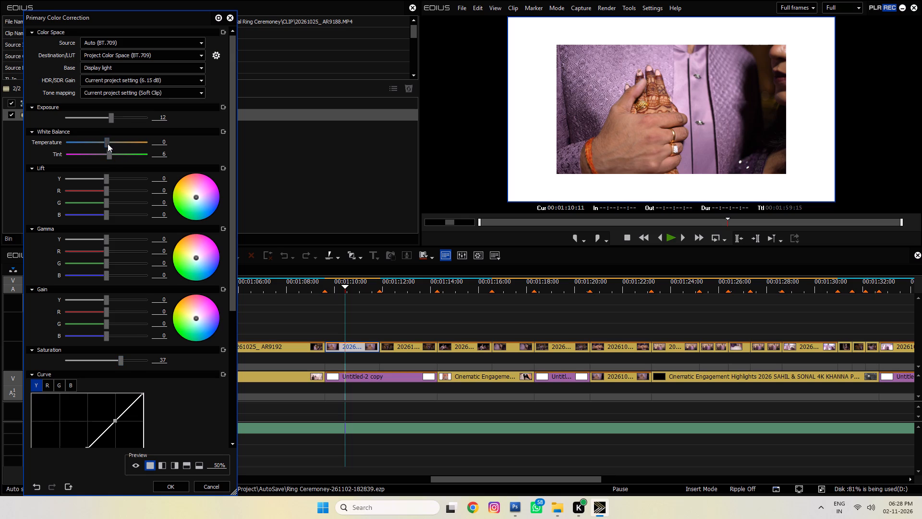
click(108, 144)
click(179, 489)
drag(331, 279, 347, 281)
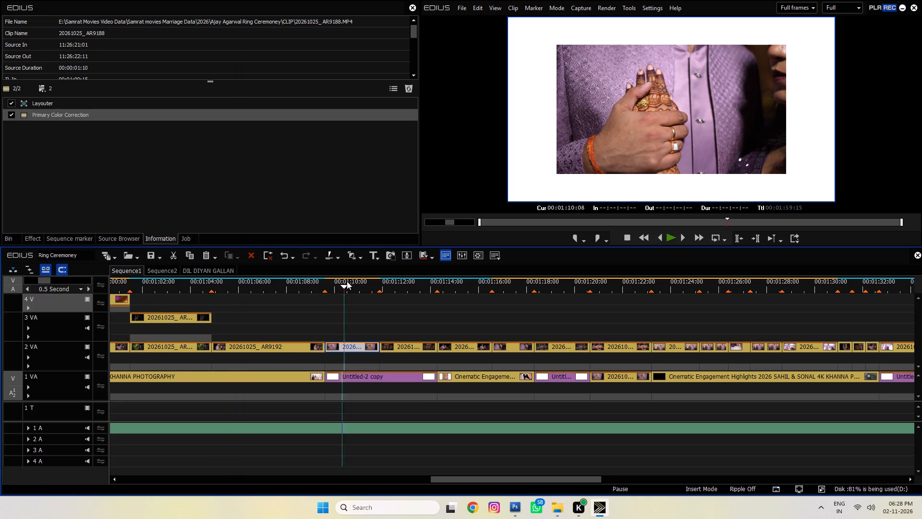
Color-correct the AR9195 clip on track 2 VA with Primary Color Correction: exposure 32, temperature -4, saturation 27.
drag(347, 281, 393, 293)
click(396, 315)
click(36, 242)
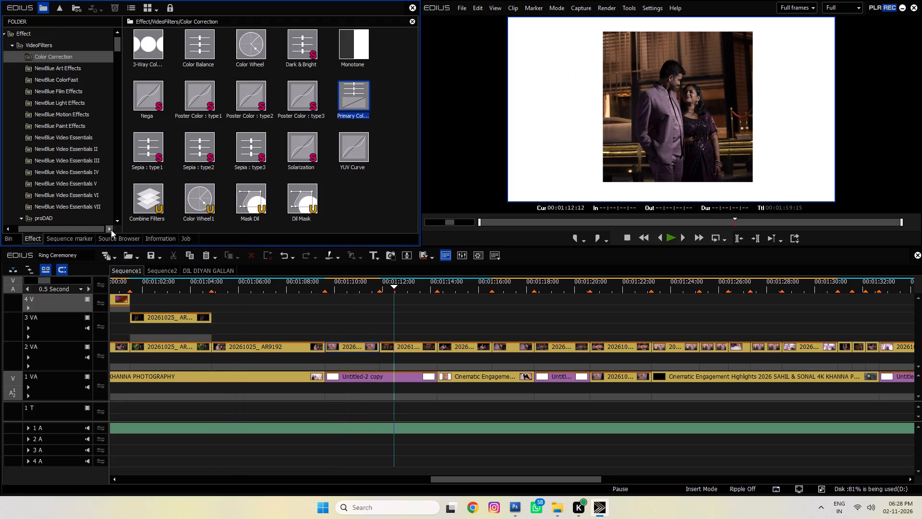
drag(355, 110, 400, 348)
click(46, 110)
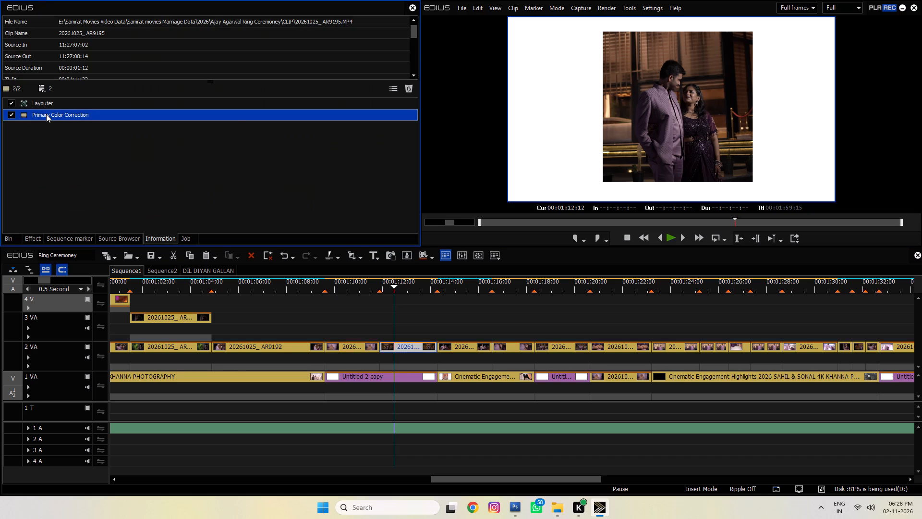
double_click(46, 114)
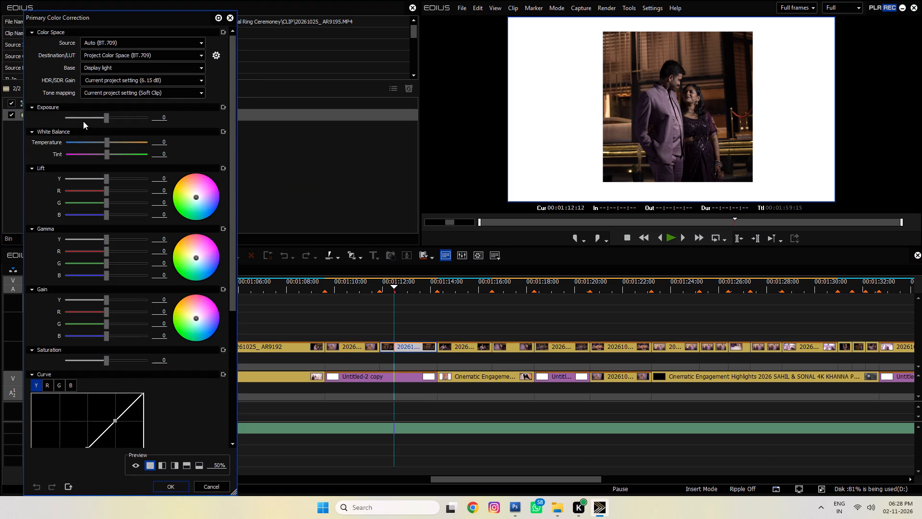
drag(108, 120, 120, 120)
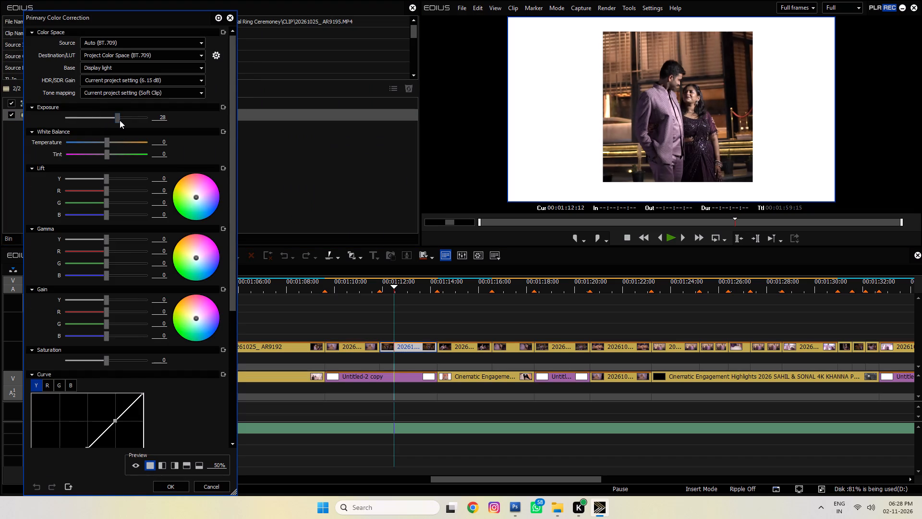
drag(120, 120, 120, 120)
drag(108, 359, 117, 359)
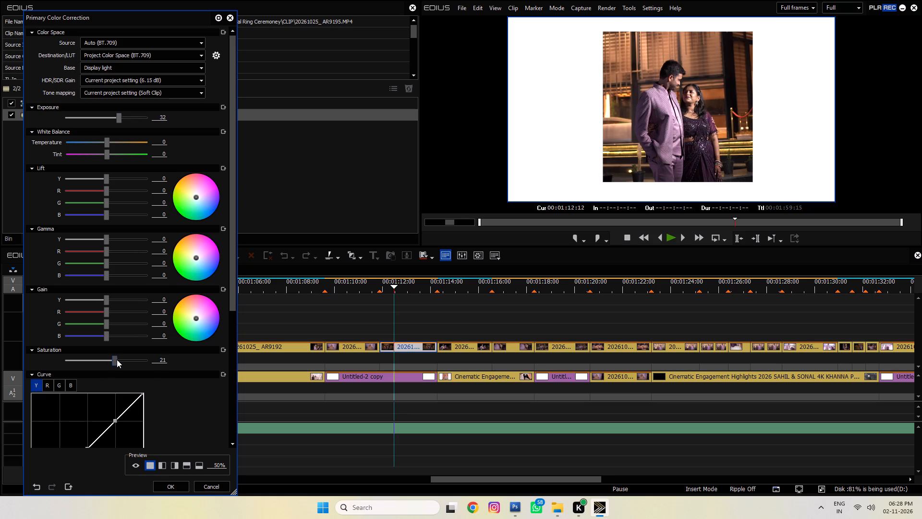
drag(117, 359, 119, 359)
click(108, 144)
click(178, 485)
drag(406, 286, 414, 286)
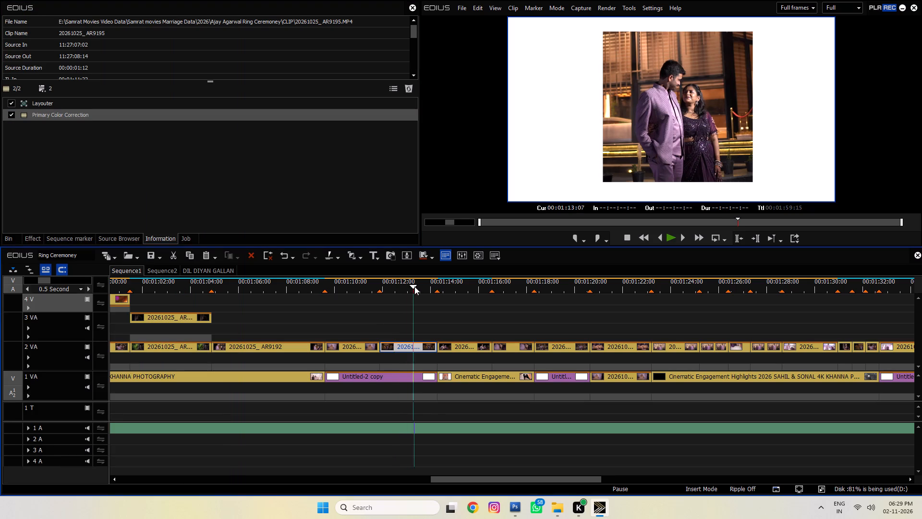
Add Primary Color Correction to the AR9187 couple clip on track 2 VA and preview the clip full screen.
drag(414, 286, 458, 298)
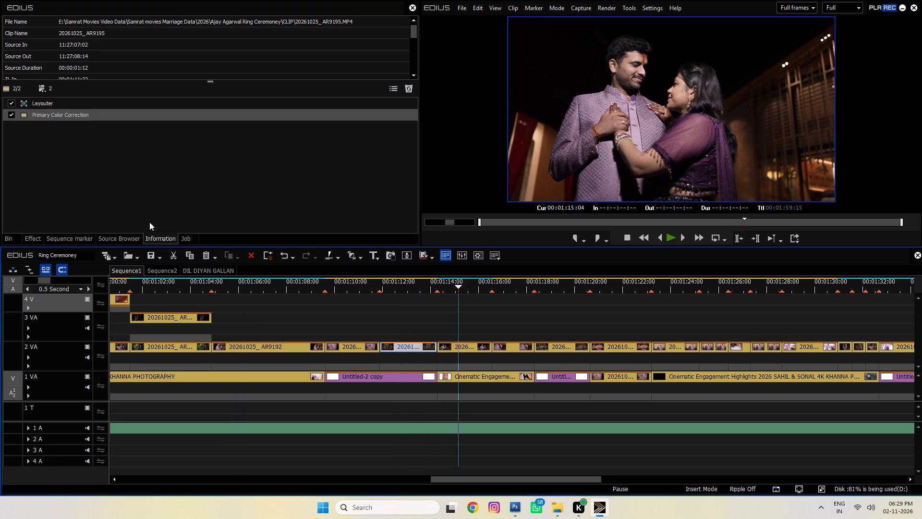
click(35, 238)
drag(353, 99, 473, 350)
key(space)
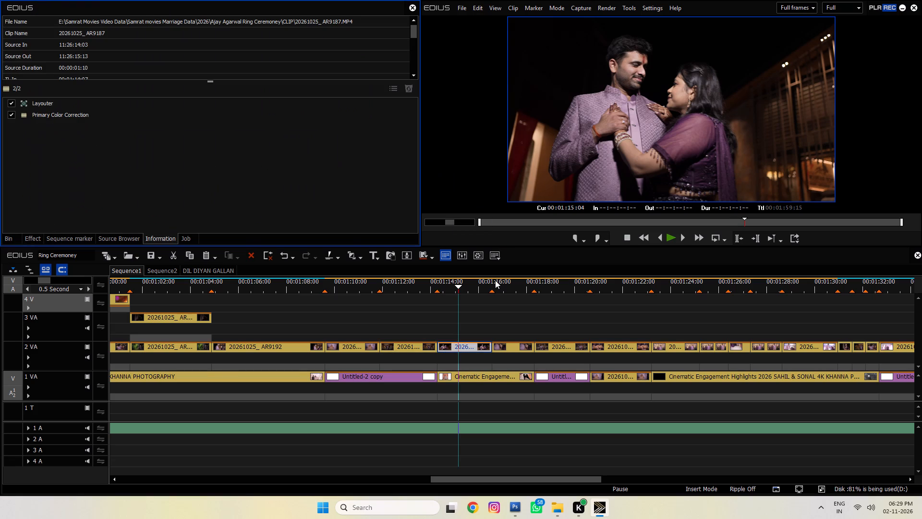
key(space)
double_click(648, 129)
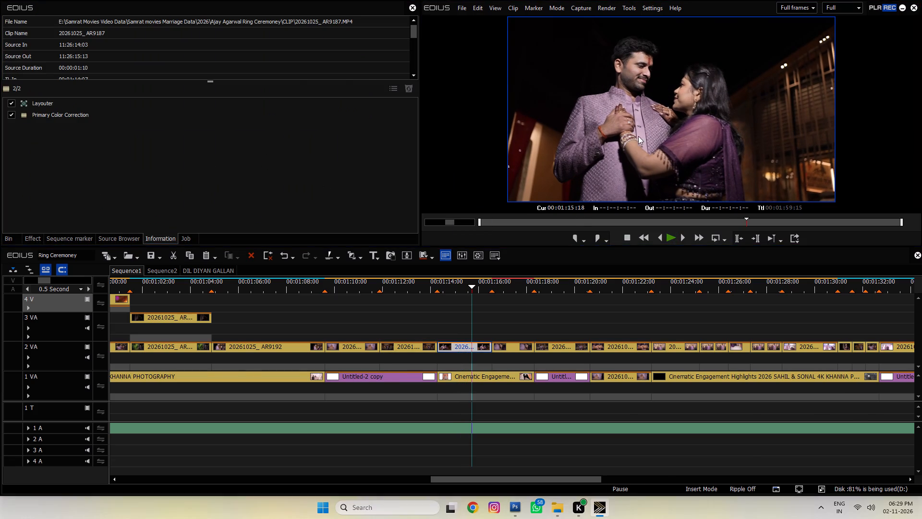
key(space)
key(space)
double_click(638, 136)
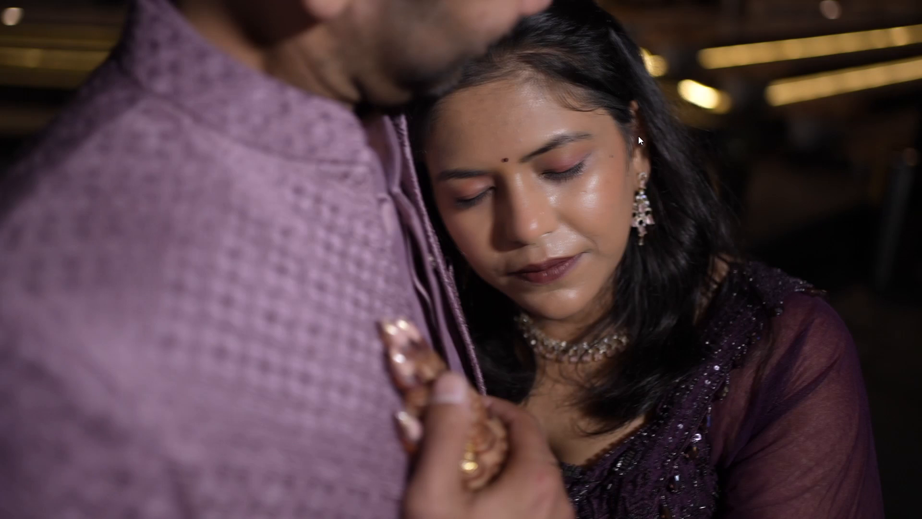
click(473, 285)
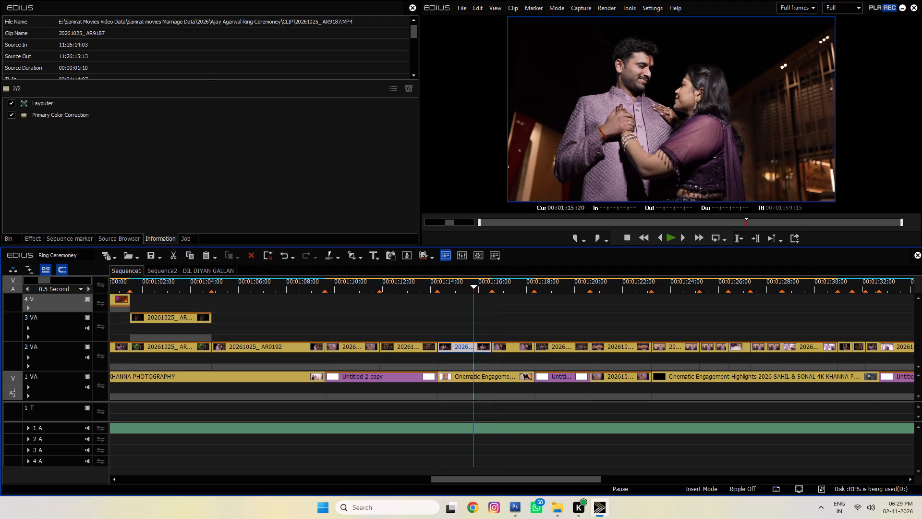
Grade AR9187 with exposure 15, temperature -8, lift -2 and saturation 24, and play it back.
double_click(113, 116)
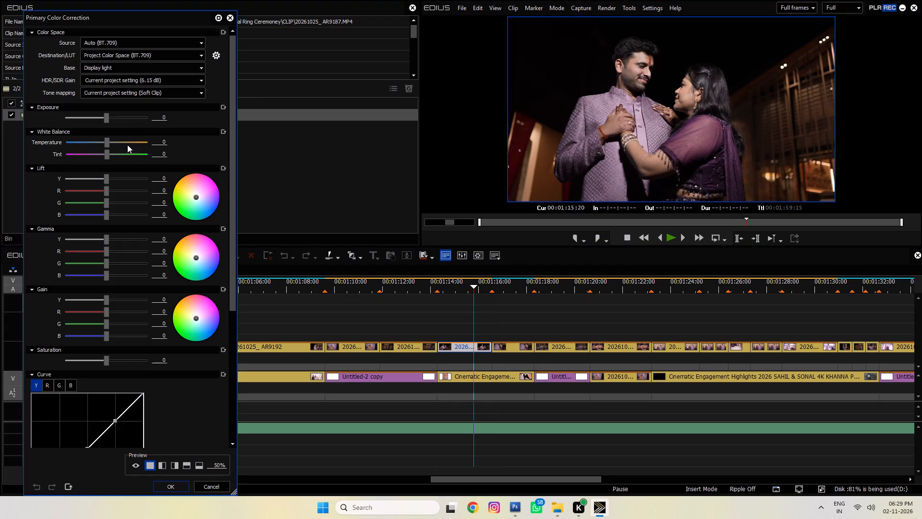
drag(107, 118, 113, 118)
drag(107, 359, 112, 358)
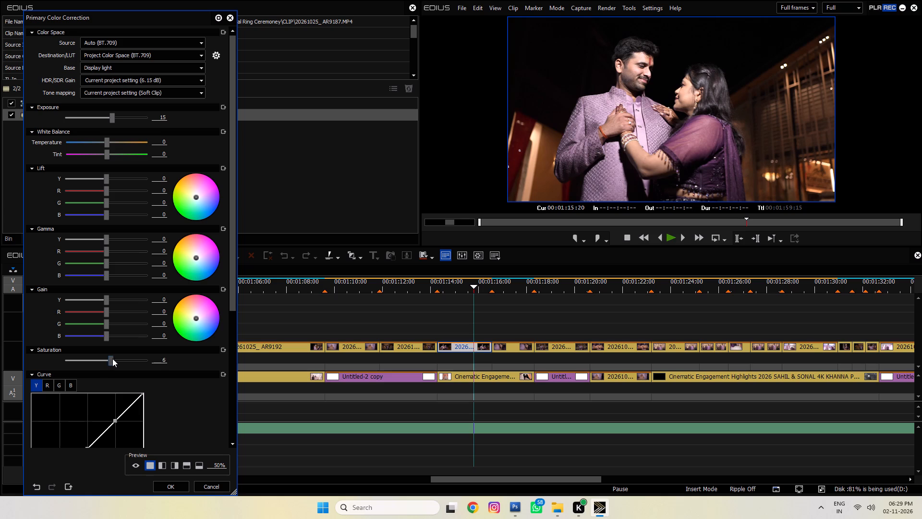
drag(112, 358, 116, 358)
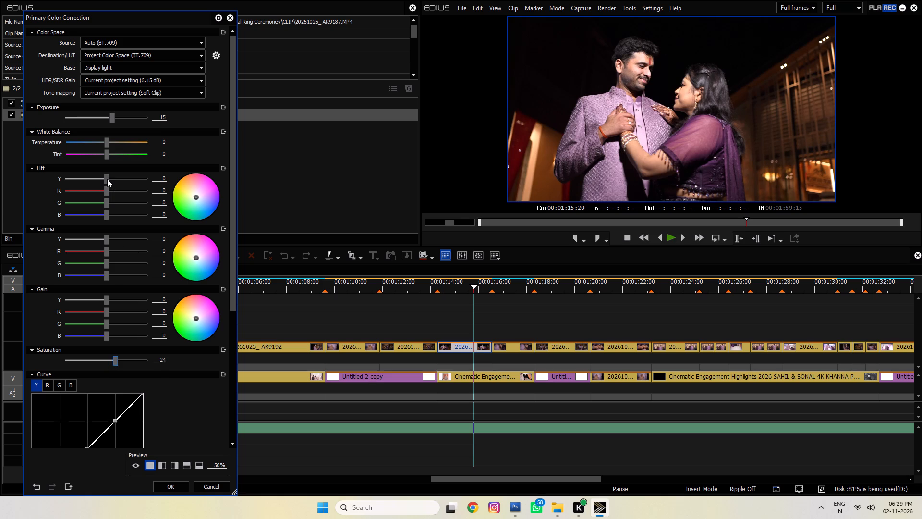
click(107, 179)
click(107, 142)
click(175, 488)
drag(449, 286, 437, 288)
key(space)
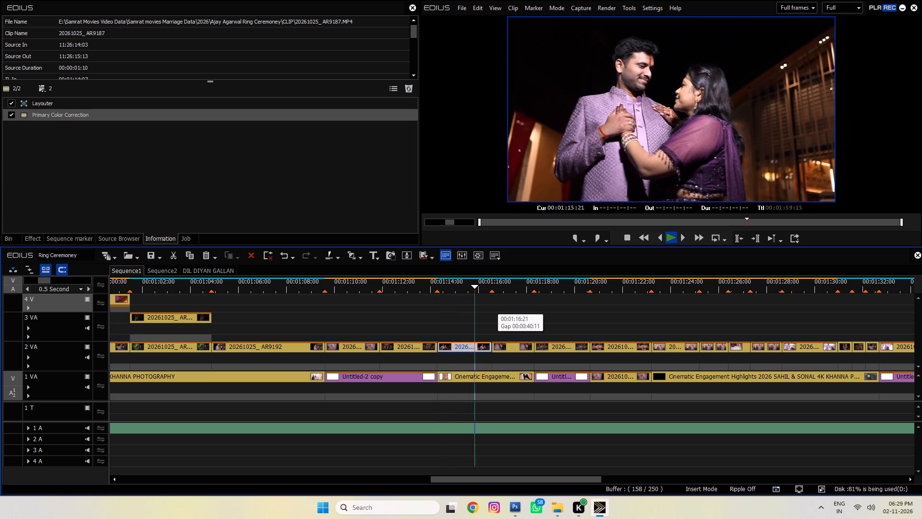
key(space)
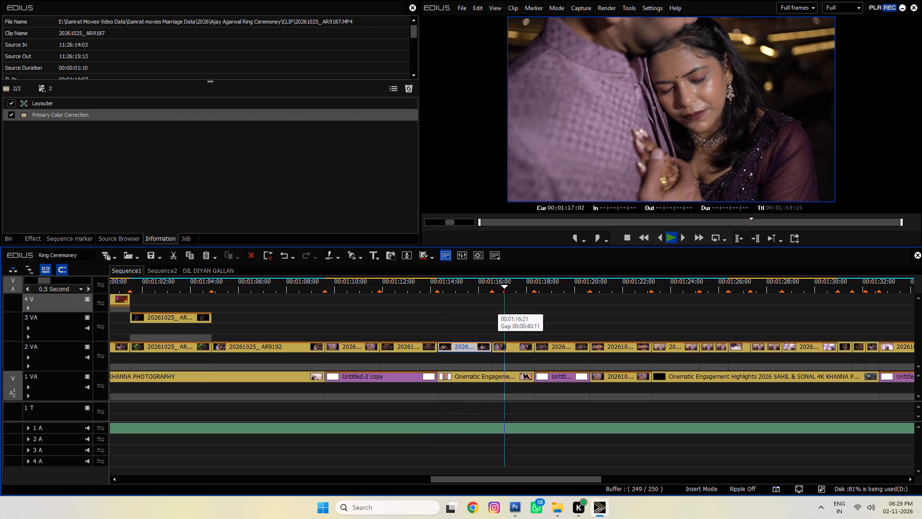
Color-correct the AR9189 clip on track 2 VA with Primary Color Correction: exposure 24, temperature -3, saturation 31.
click(31, 240)
drag(366, 105, 427, 255)
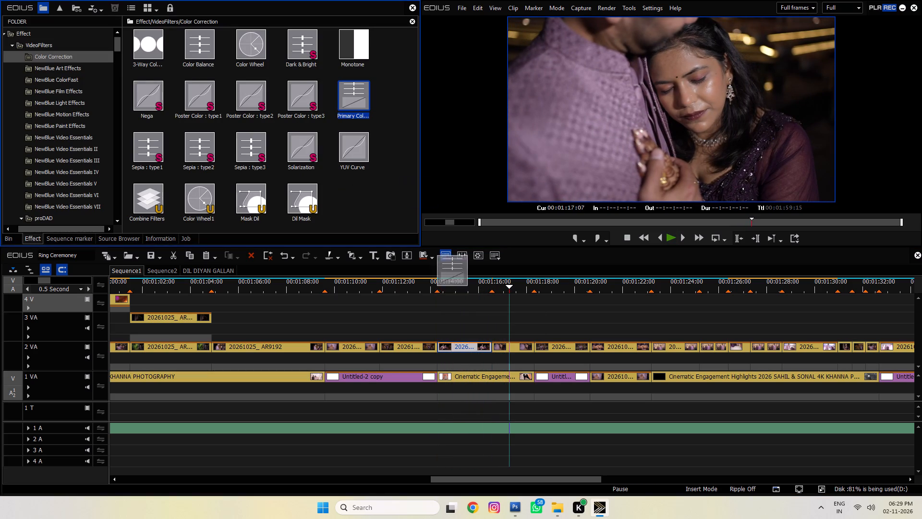
drag(427, 255, 502, 349)
double_click(58, 114)
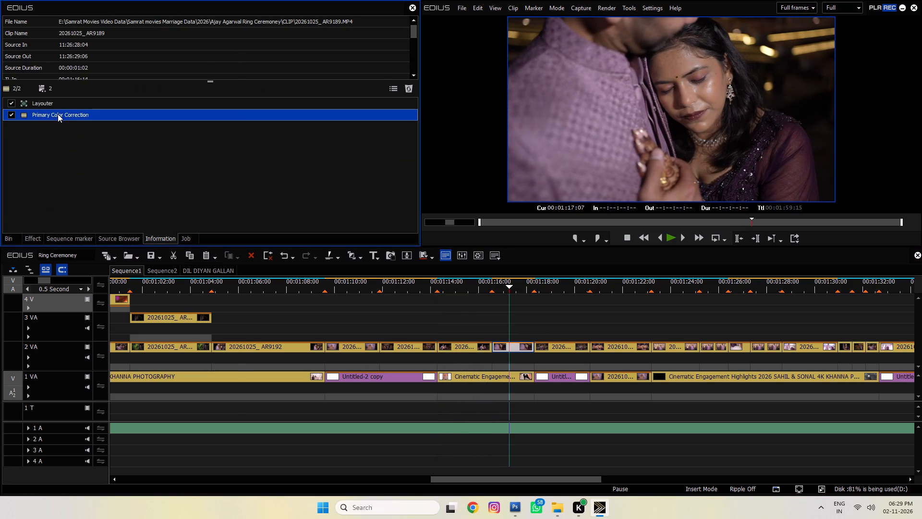
drag(104, 117, 108, 117)
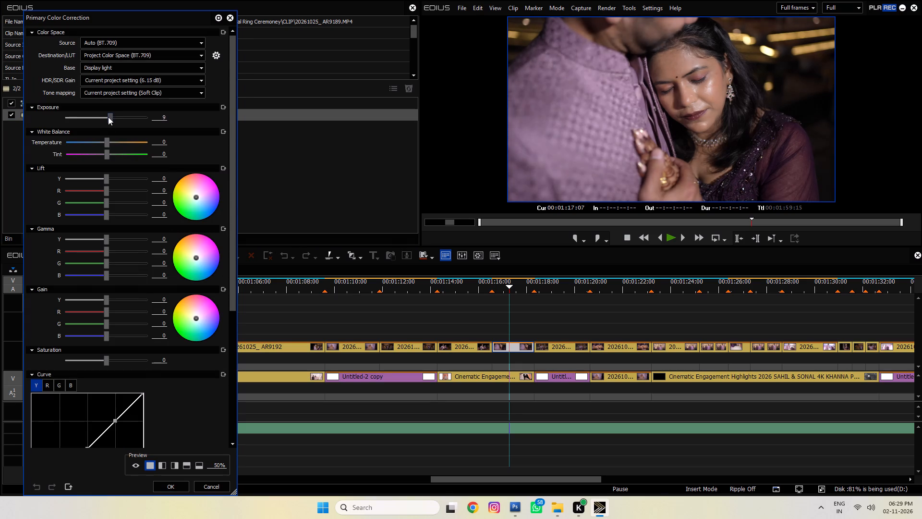
drag(108, 117, 113, 115)
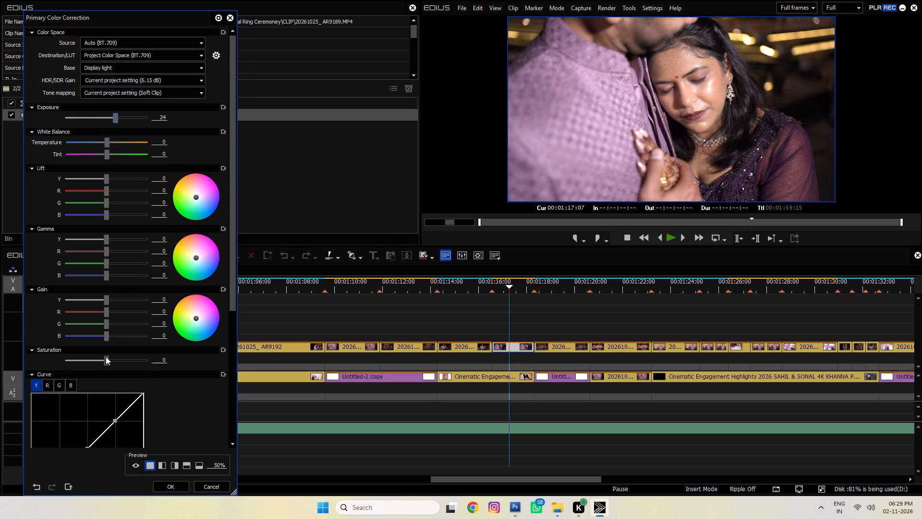
drag(106, 358, 117, 357)
drag(117, 357, 118, 357)
click(106, 144)
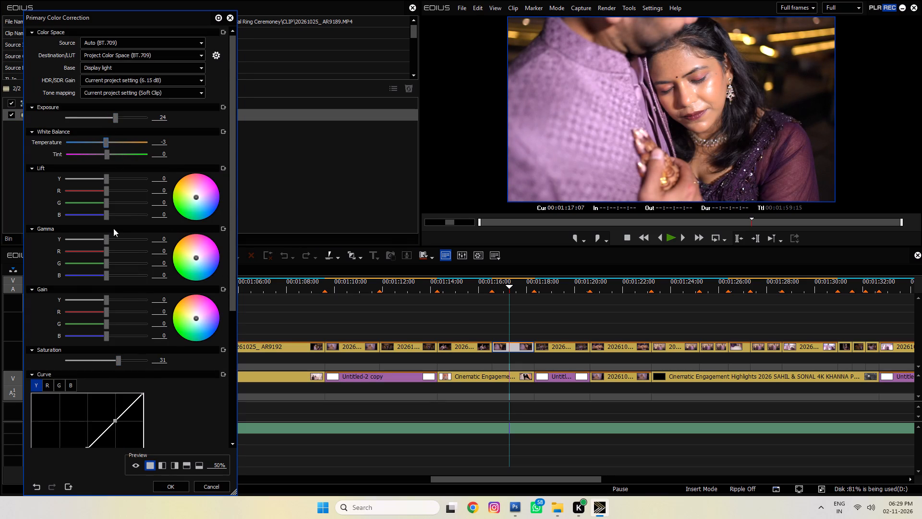
click(167, 482)
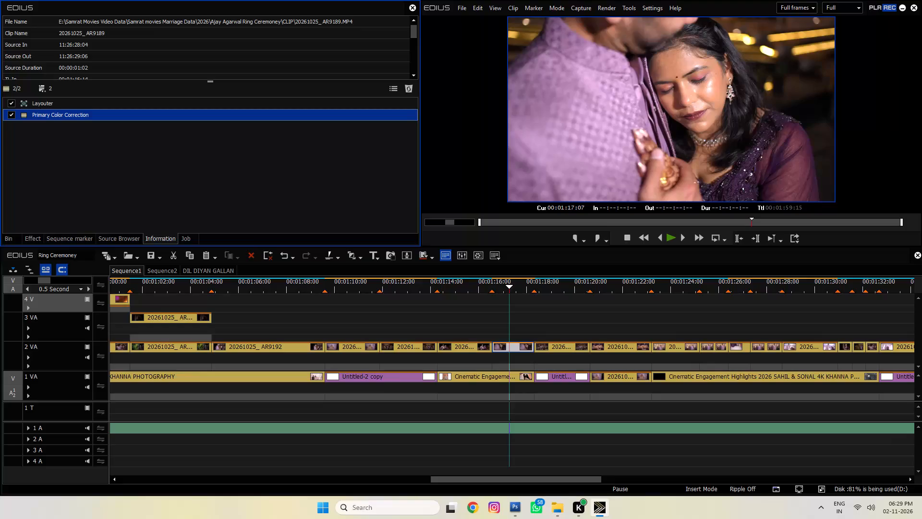
click(524, 322)
Color-correct the AR9199 clip of the couple on the steps with Primary Color Correction: exposure 24, temperature -5, saturation 25.
drag(513, 285, 555, 290)
ctrl+scroll(526, 332, up, 4)
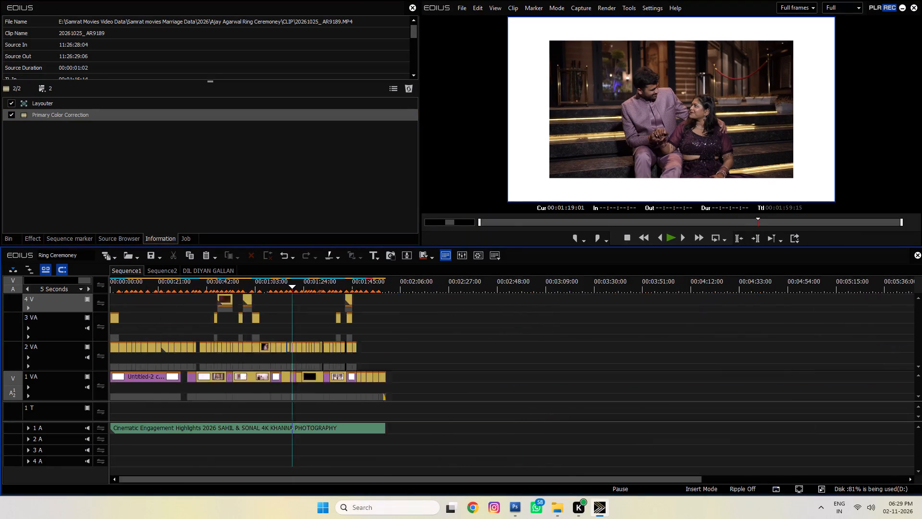
ctrl+scroll(526, 332, up, 1)
ctrl+scroll(525, 334, down, 5)
ctrl+scroll(262, 335, down, 1)
click(32, 237)
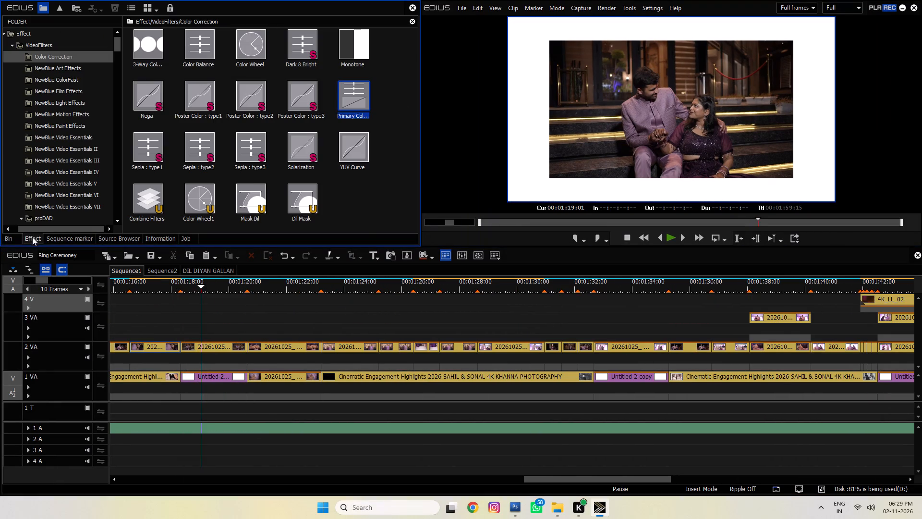
drag(358, 96, 219, 344)
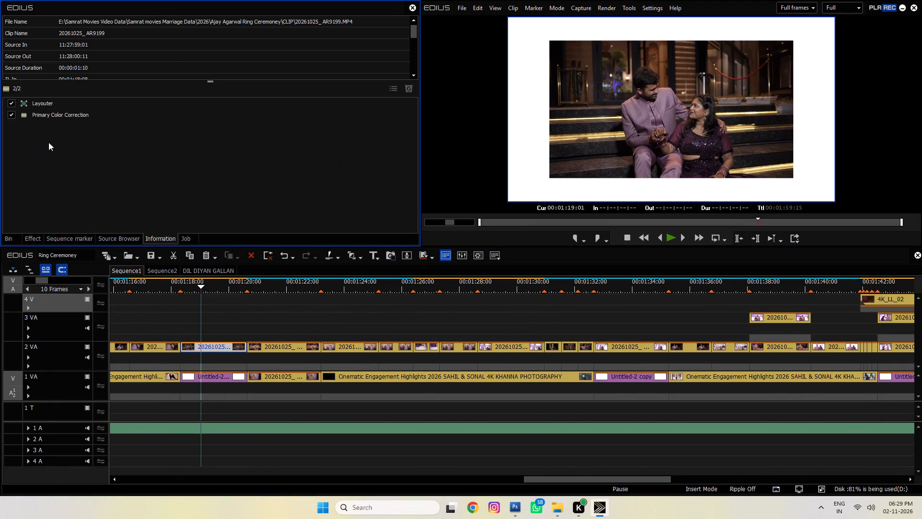
double_click(45, 114)
drag(108, 119, 120, 118)
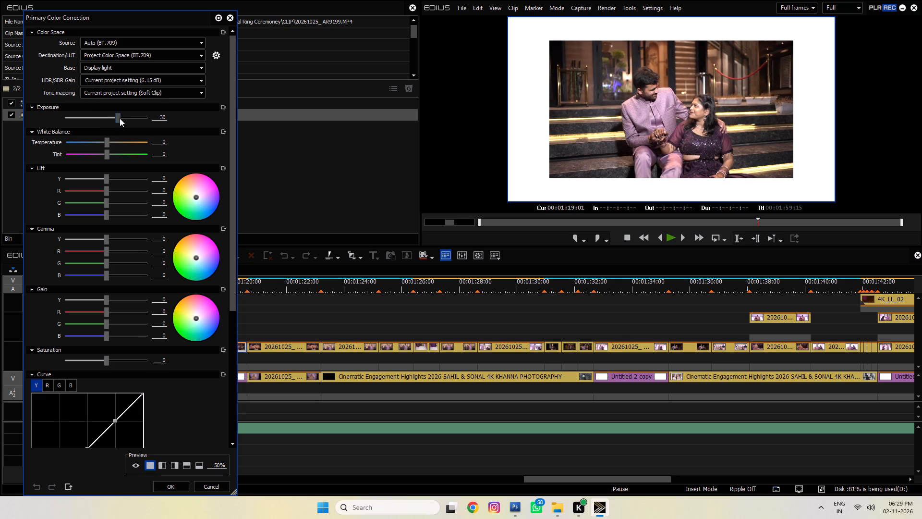
drag(120, 118, 117, 117)
drag(108, 363, 118, 362)
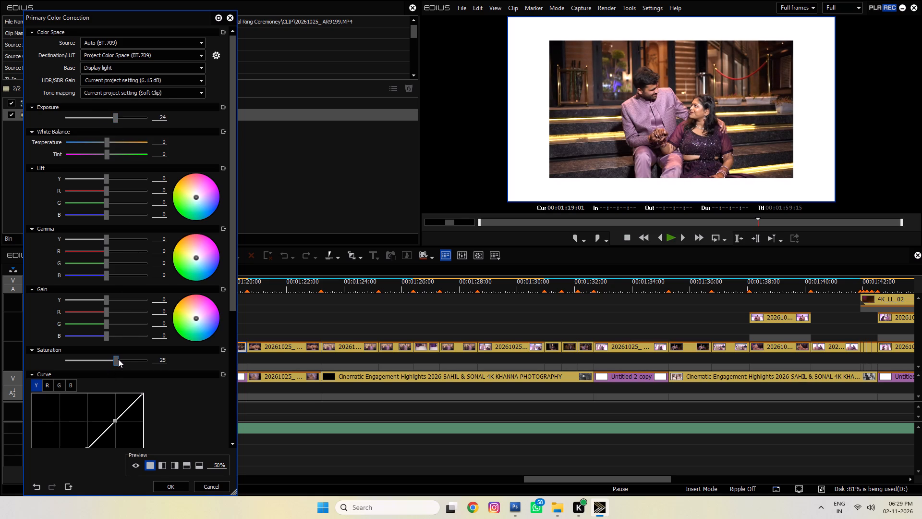
click(107, 144)
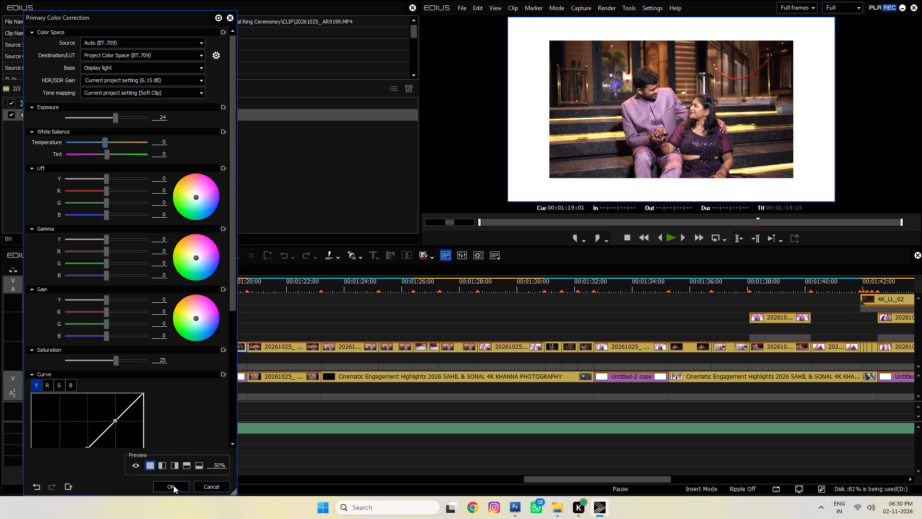
click(173, 485)
Color-correct the AR9201 hands clip on track 2 VA with Primary Color Correction: exposure 5, tint about 3, saturation 32, adjusting temperature slightly.
click(264, 292)
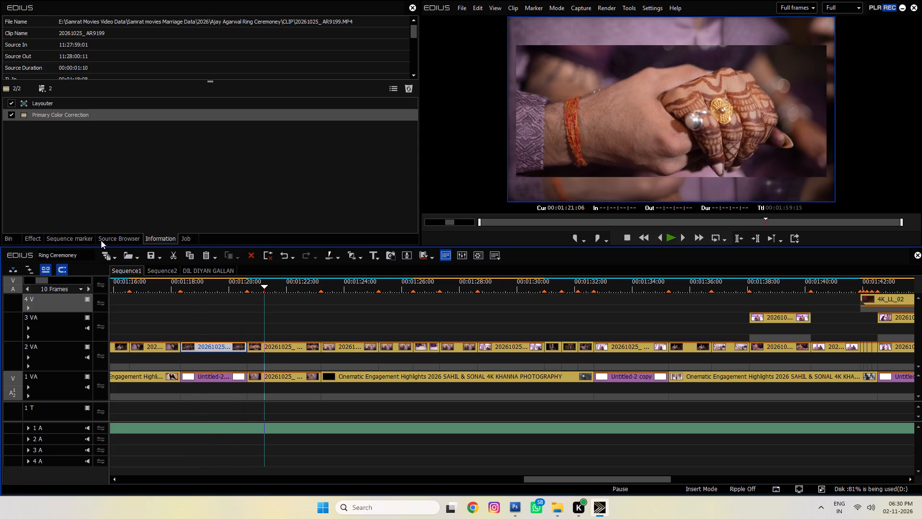
click(40, 239)
drag(360, 109, 296, 345)
double_click(68, 110)
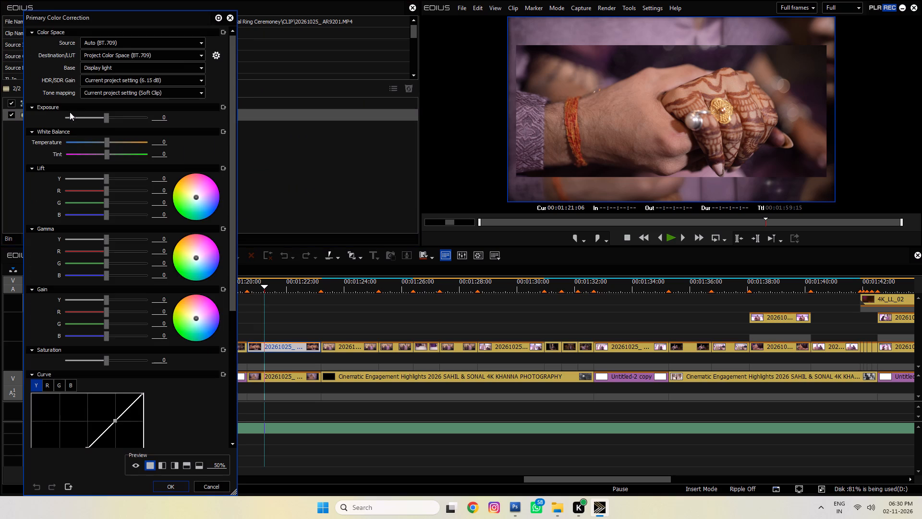
double_click(109, 117)
click(108, 116)
drag(105, 361, 116, 360)
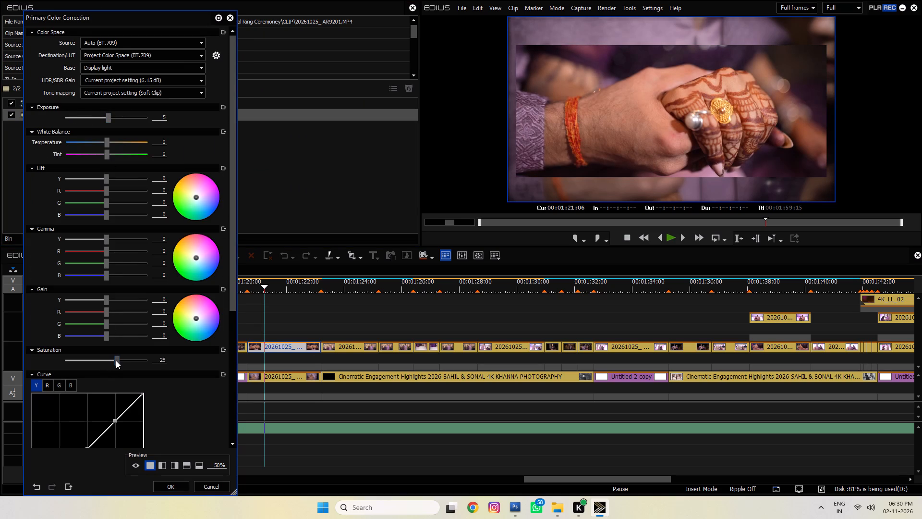
drag(116, 360, 118, 360)
click(108, 154)
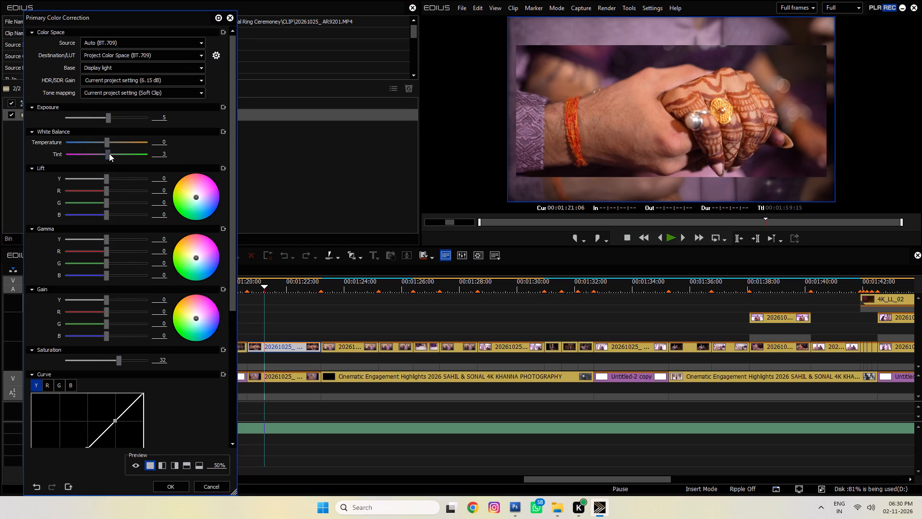
click(106, 142)
click(174, 482)
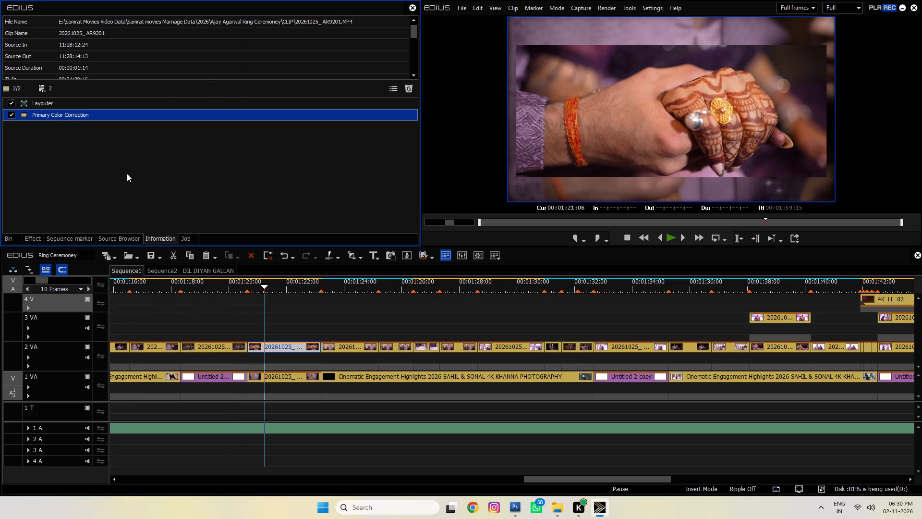
Copy AR9201's Primary Color Correction onto the blurred AR9188 clip beneath it on track 1 VA and play it back.
drag(92, 114, 287, 375)
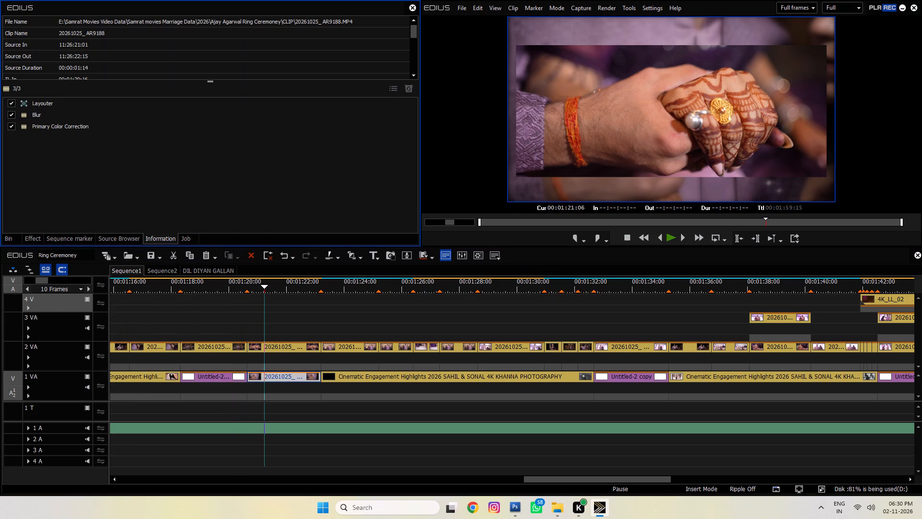
key(space)
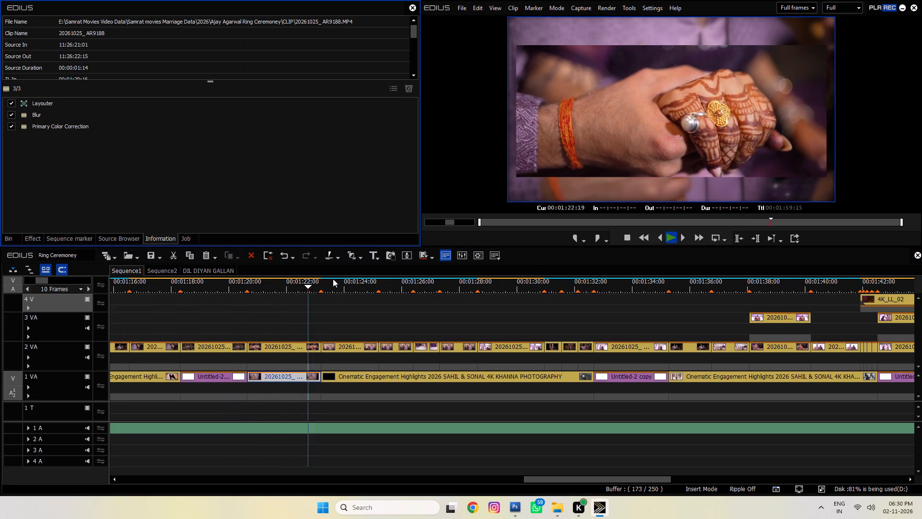
key(space)
Color-correct the AR9034 couple clip with Primary Color Correction: exposure 12, gamma Y -6, saturation 17, tint 5, temperature about 1, checking it full screen.
click(35, 243)
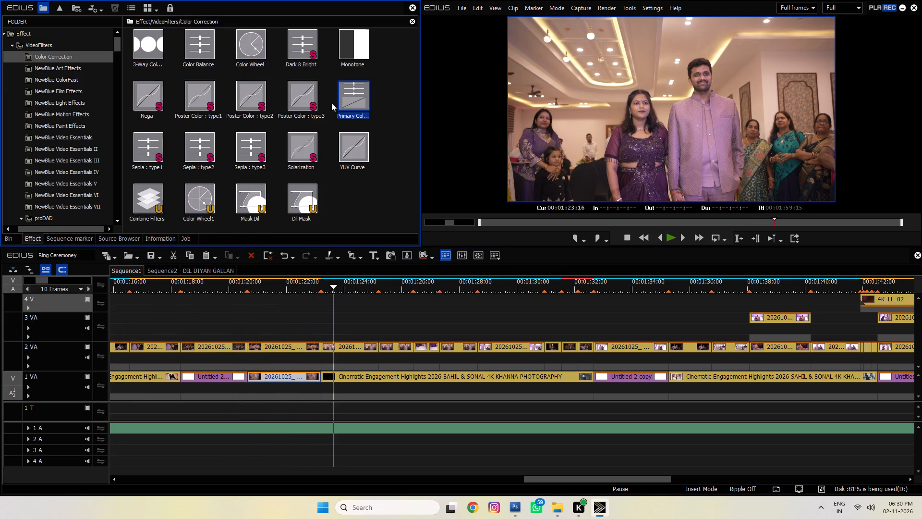
drag(348, 88, 352, 345)
drag(341, 288, 346, 288)
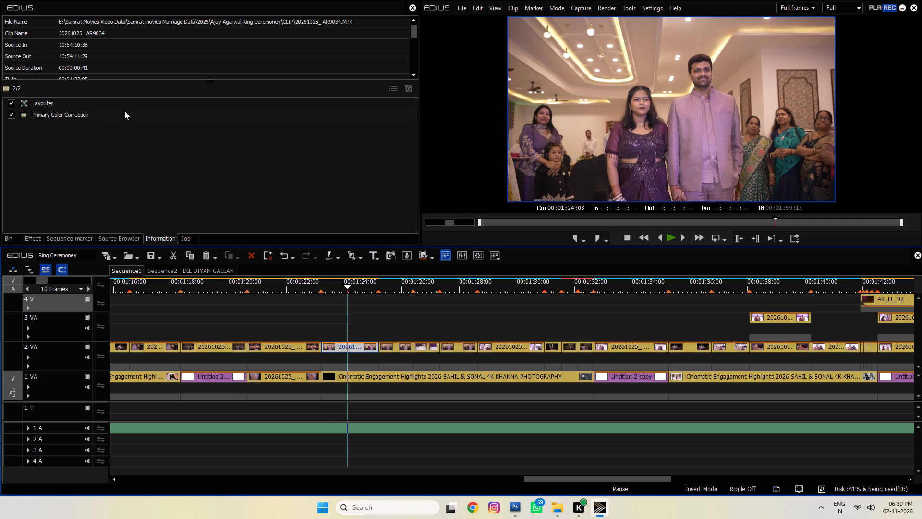
double_click(124, 111)
drag(105, 114, 109, 114)
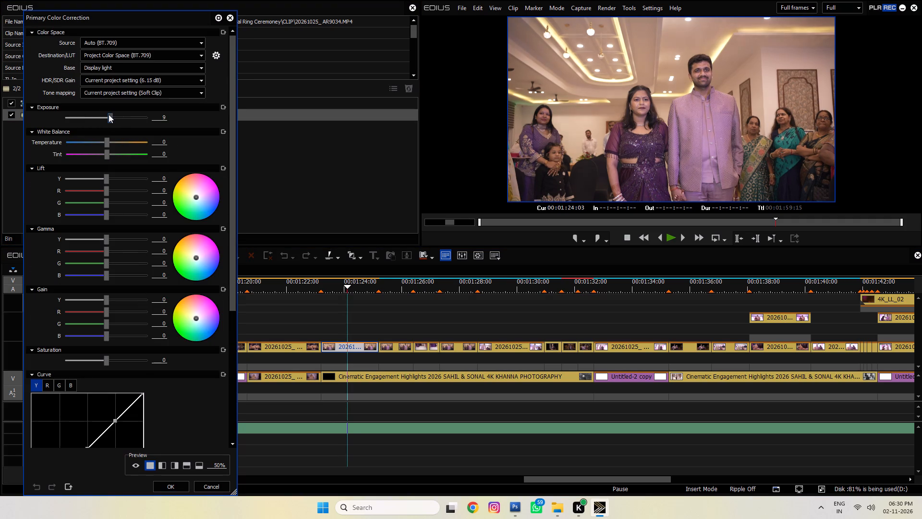
drag(109, 114, 109, 115)
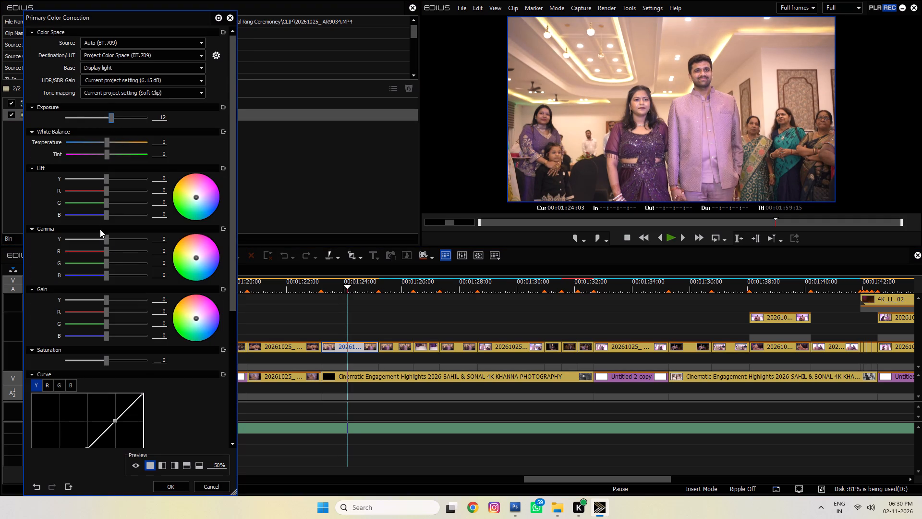
click(104, 242)
drag(106, 359, 112, 359)
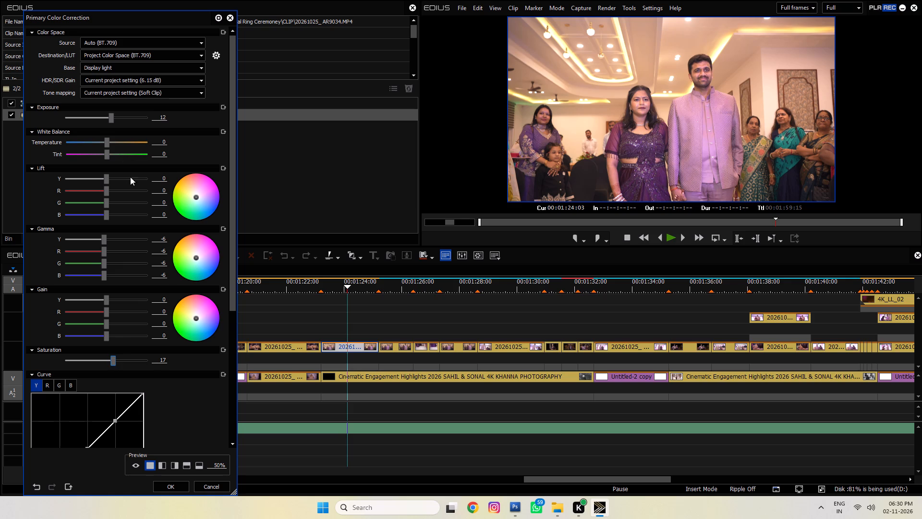
click(106, 153)
click(108, 142)
double_click(540, 156)
key(space)
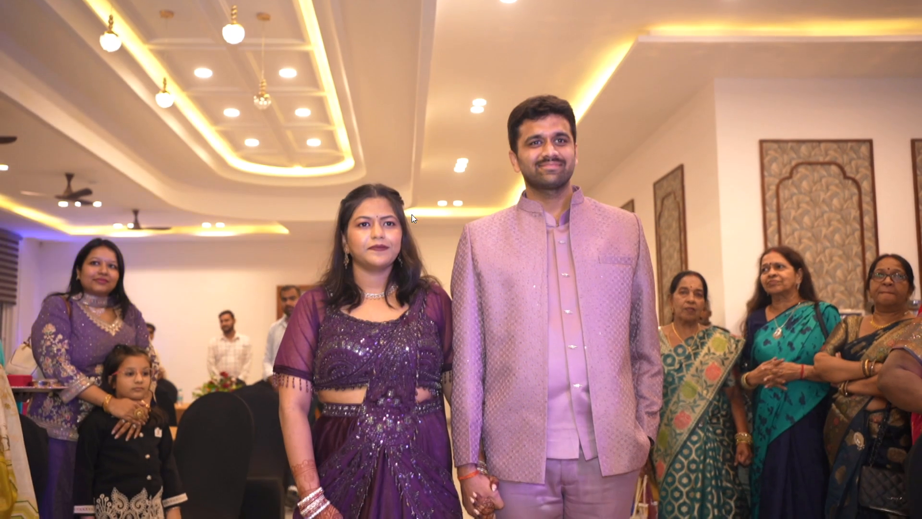
double_click(412, 214)
key(space)
click(163, 490)
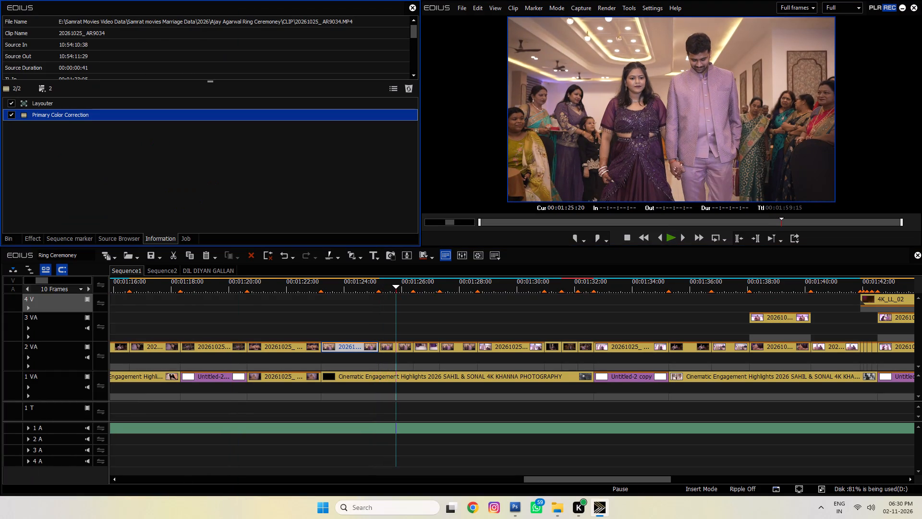
Color-correct the first AR9036 clip on track 2 VA with Primary Color Correction: exposure 17, lift Y -5, saturation about 26, and play it back.
click(41, 243)
drag(365, 106, 392, 327)
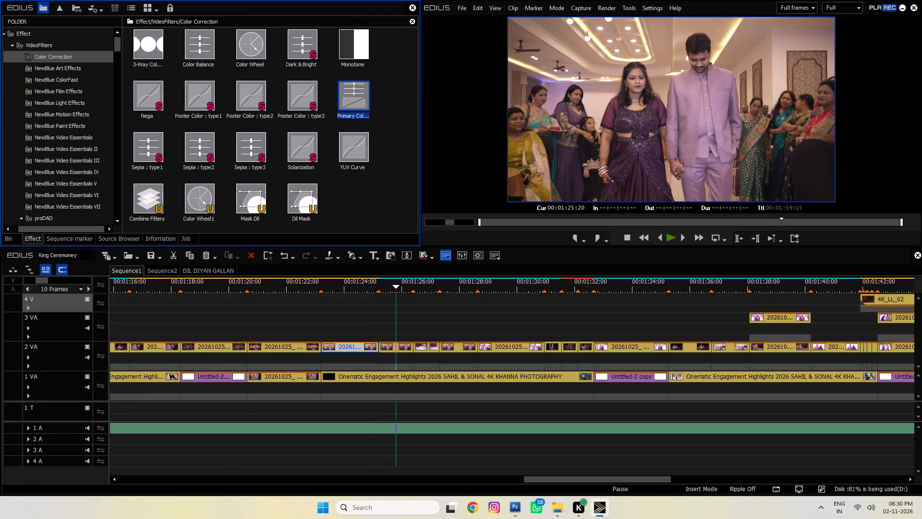
drag(392, 327, 391, 349)
double_click(100, 114)
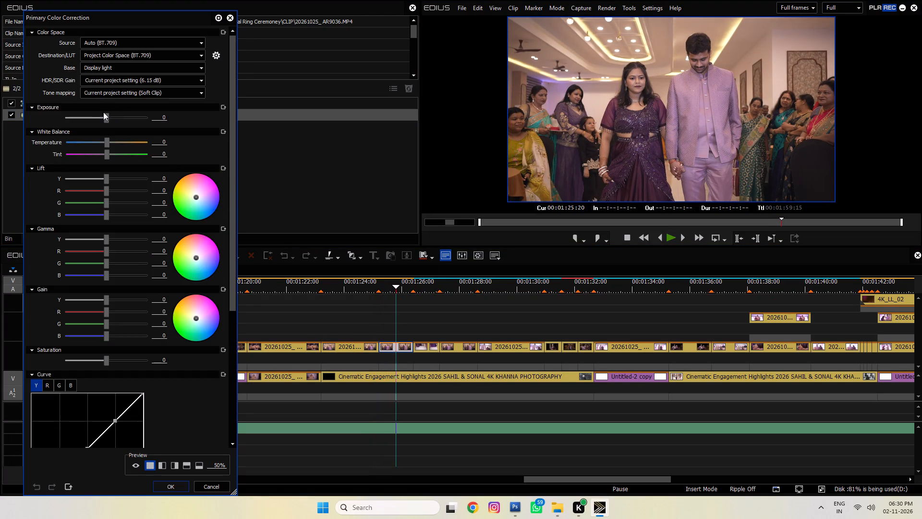
drag(106, 118, 113, 118)
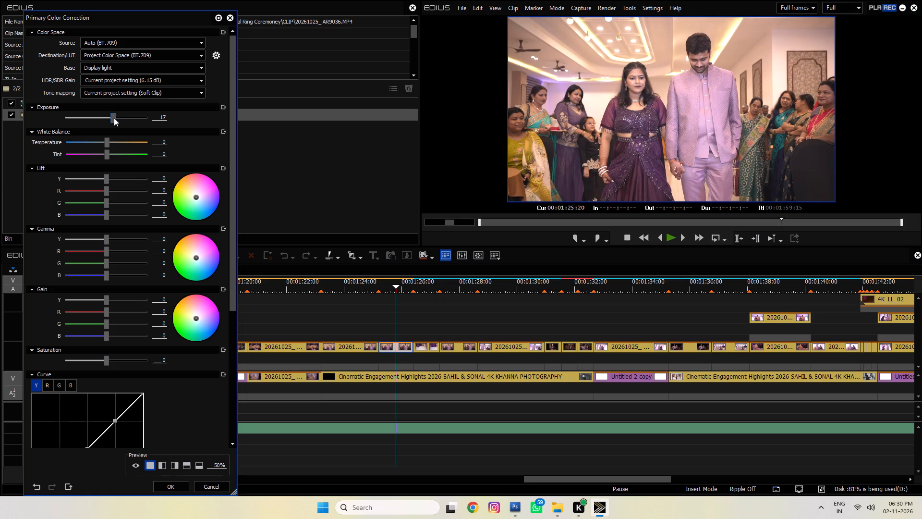
click(107, 178)
drag(107, 361, 117, 361)
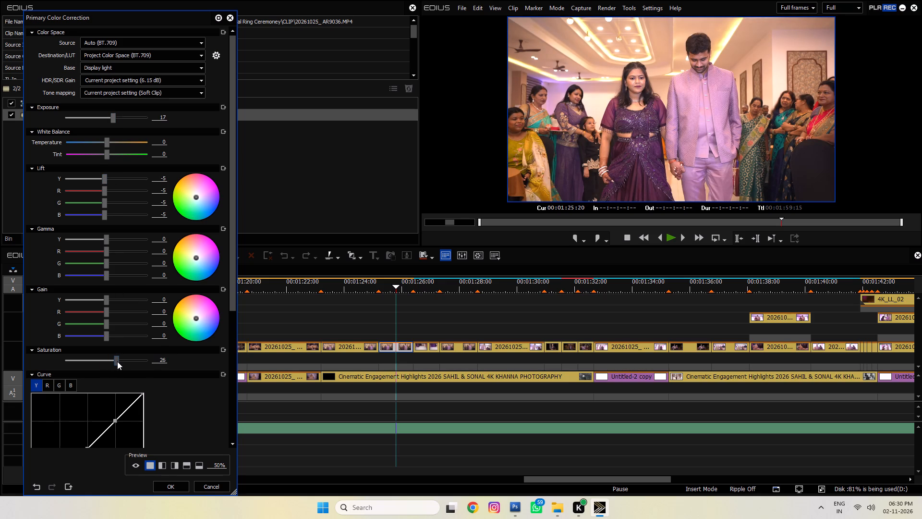
drag(117, 361, 119, 361)
click(159, 483)
key(space)
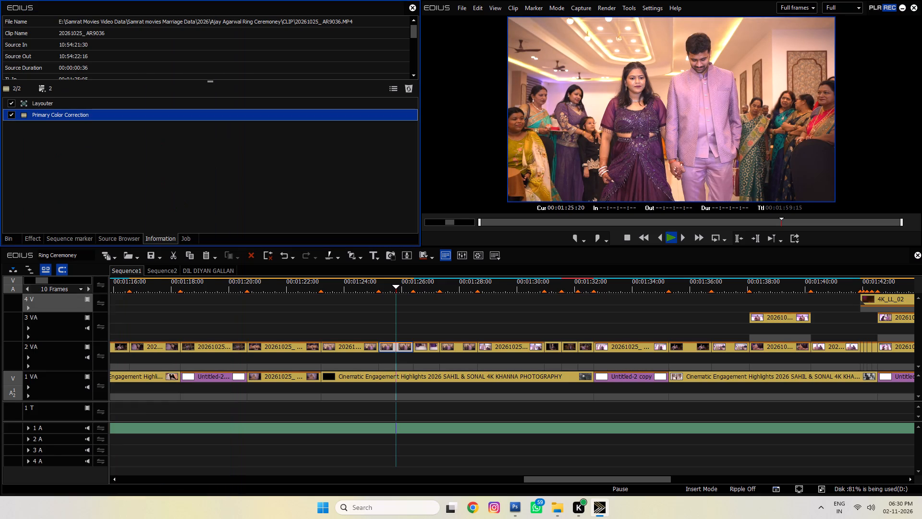
key(space)
Copy AR9036's Primary Color Correction onto the adjacent AR9037 clip of the couple's feet and play it back.
drag(433, 285, 430, 287)
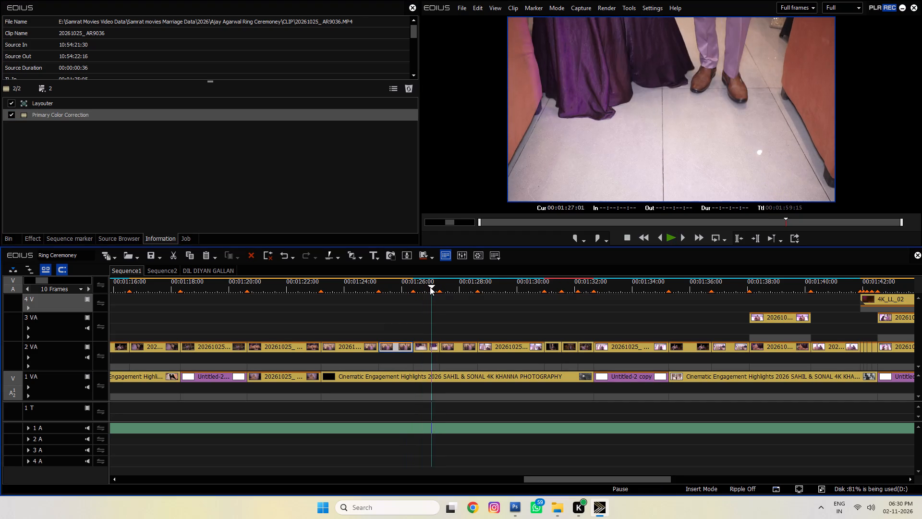
drag(430, 287, 427, 287)
drag(108, 117, 441, 341)
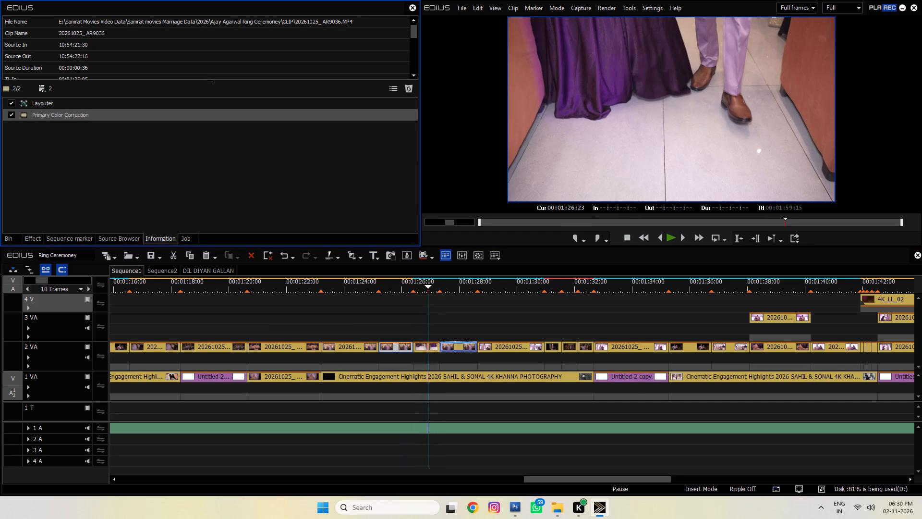
drag(441, 341, 424, 346)
key(space)
key(space)
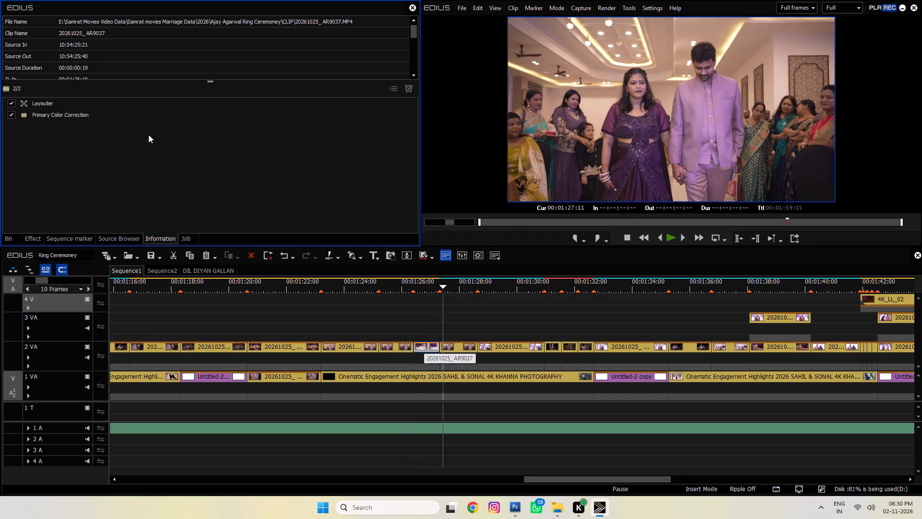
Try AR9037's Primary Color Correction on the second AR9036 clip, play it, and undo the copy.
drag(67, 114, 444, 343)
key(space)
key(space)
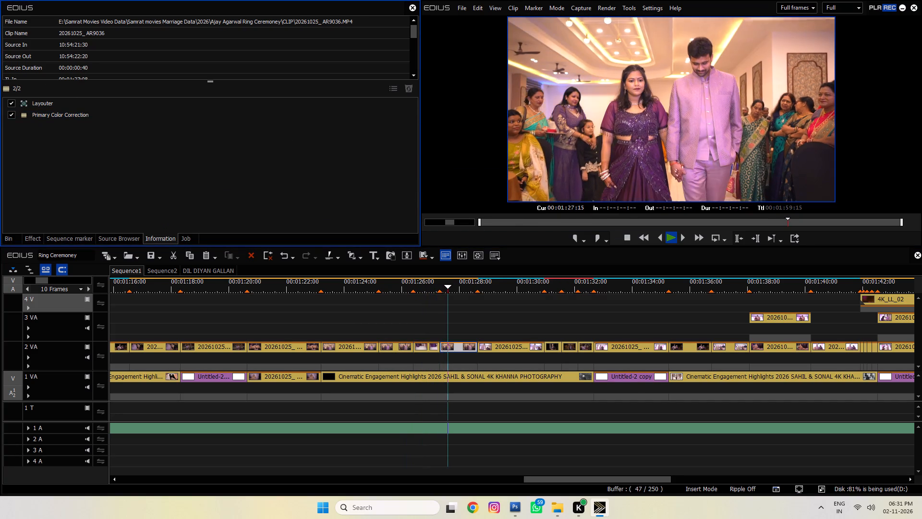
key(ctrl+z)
Replay the first AR9036 clip, copy its Primary Color Correction onto the second AR9036 clip, and play that clip back.
drag(398, 284, 393, 284)
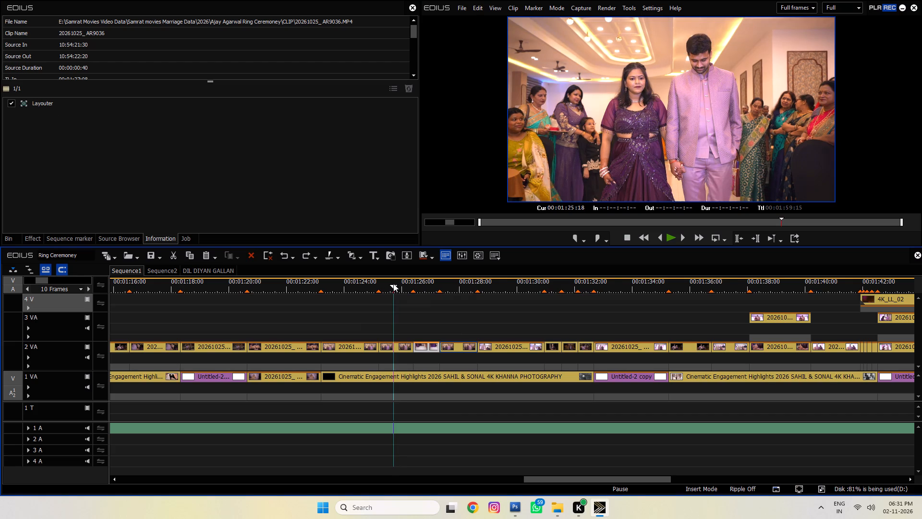
drag(393, 284, 390, 284)
key(space)
key(space)
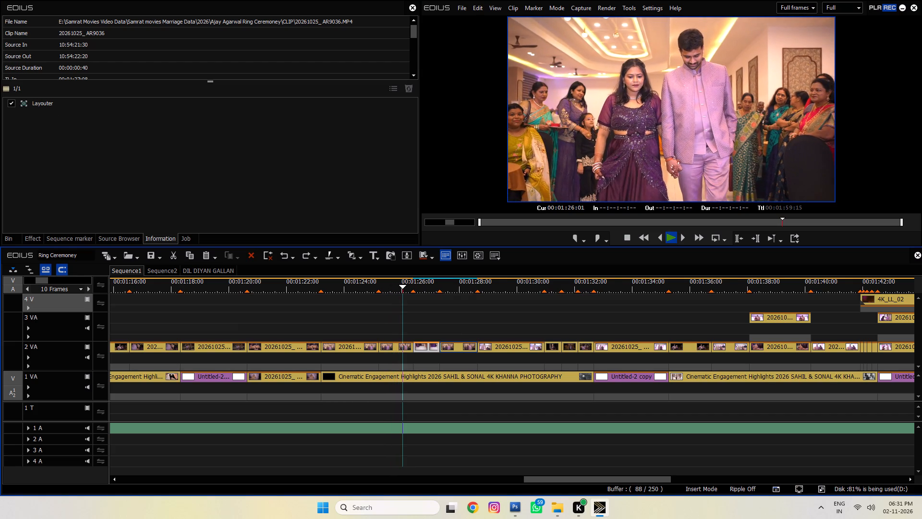
click(404, 344)
drag(89, 118, 449, 347)
click(451, 287)
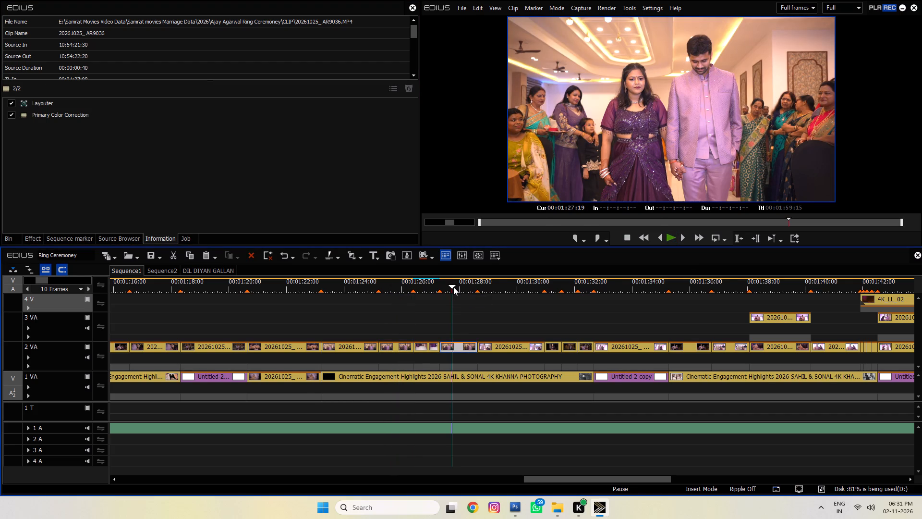
click(453, 285)
key(space)
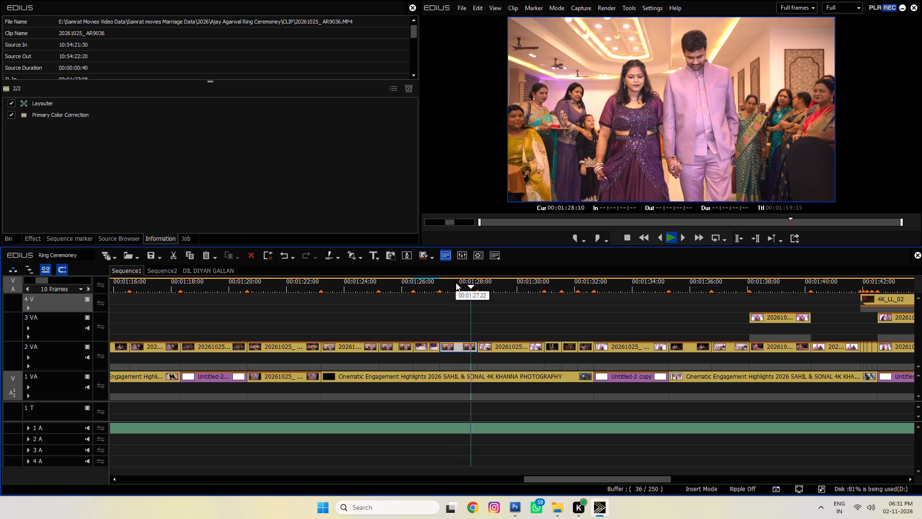
key(space)
Color-correct the AR9038 stage clip on track 2 VA with Primary Color Correction: lift Y -5, exposure 4, saturation about 47.
click(34, 237)
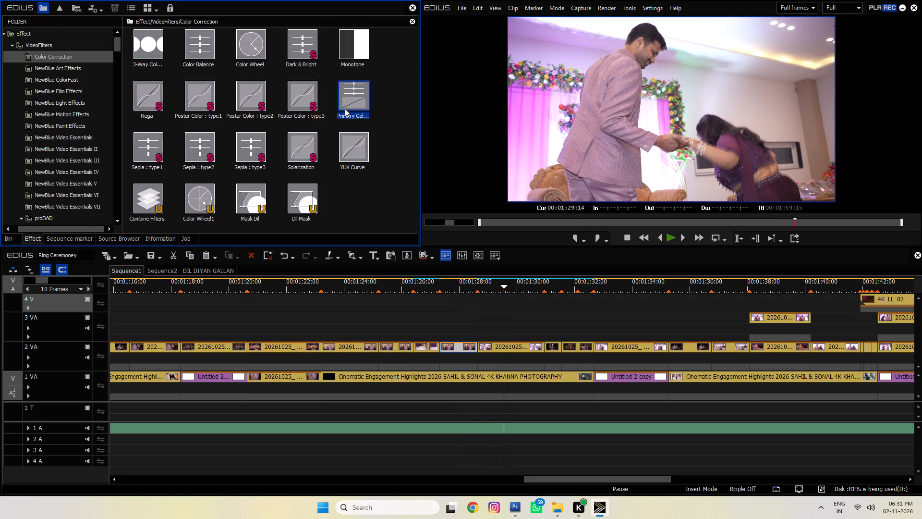
drag(351, 96, 503, 348)
drag(502, 287, 508, 289)
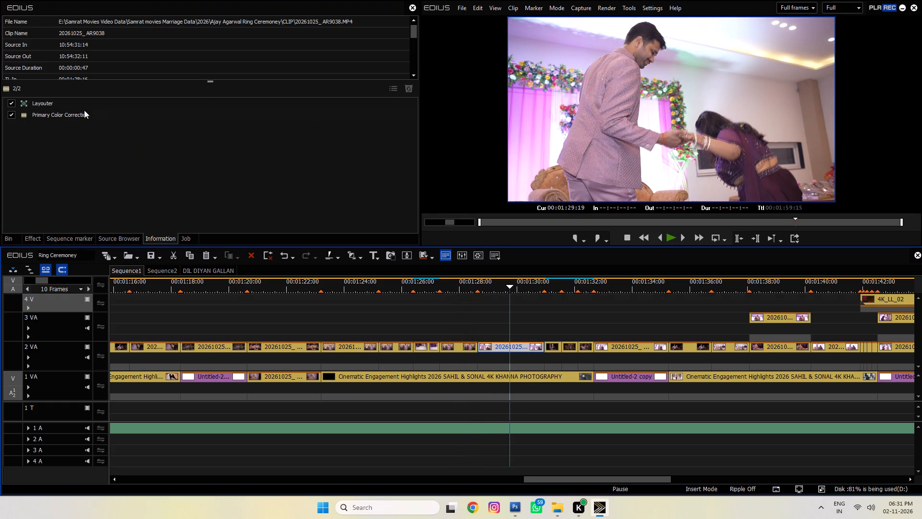
double_click(56, 112)
click(105, 179)
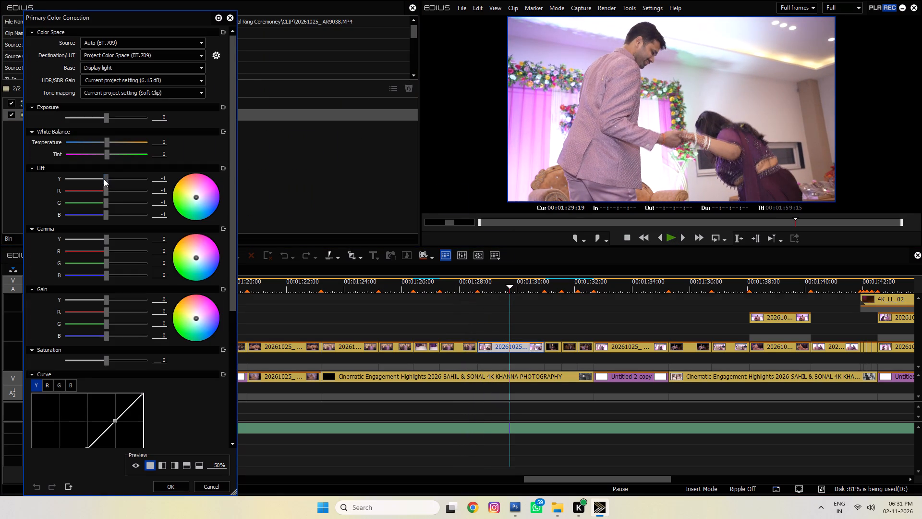
click(108, 117)
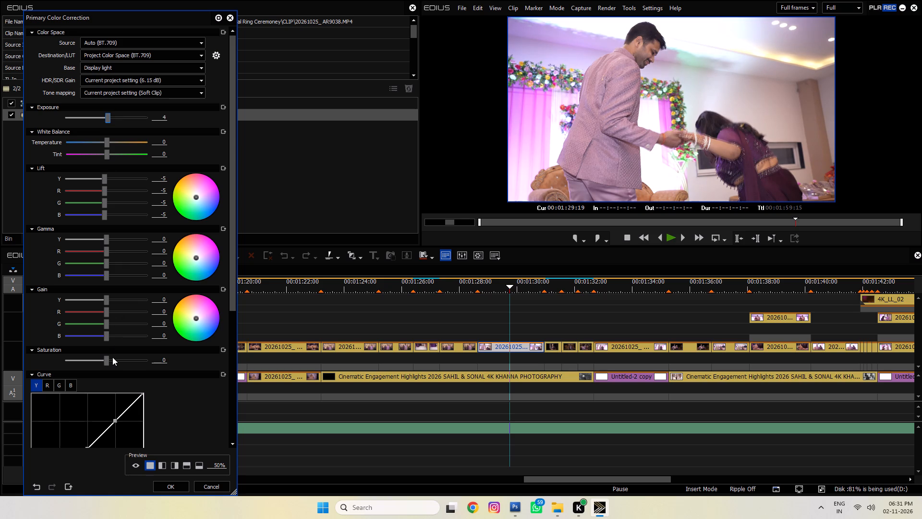
drag(107, 358, 126, 359)
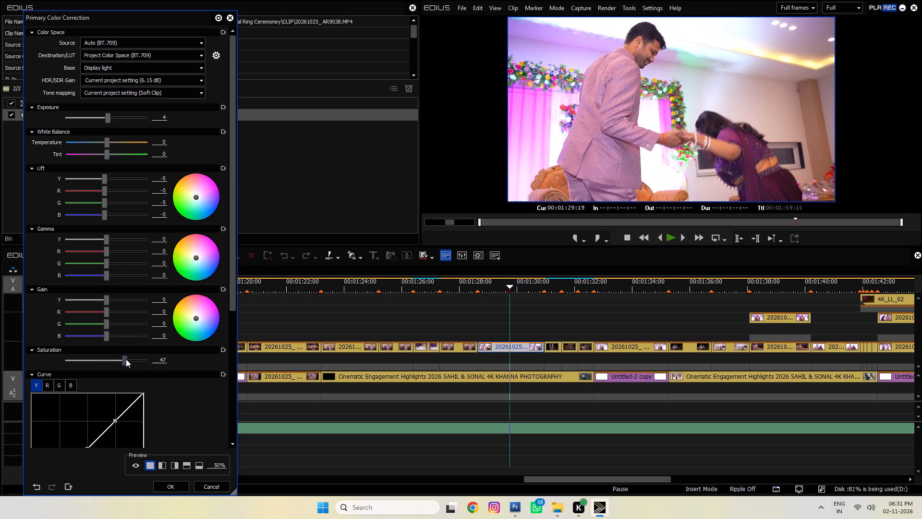
drag(126, 359, 127, 359)
click(167, 482)
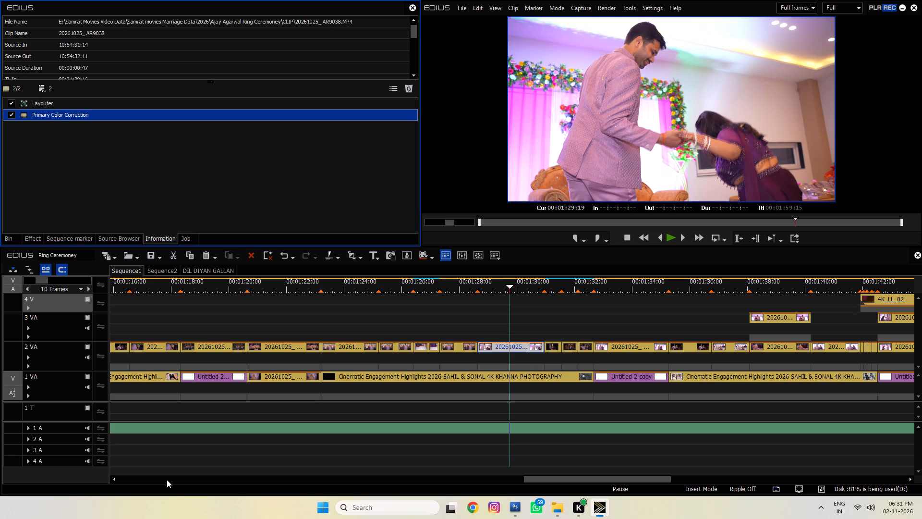
Color-correct the dark AR8974 clip of the woman after AR9038 with Primary Color Correction: exposure 5 and saturation raised past 21.
click(523, 311)
drag(507, 284, 504, 284)
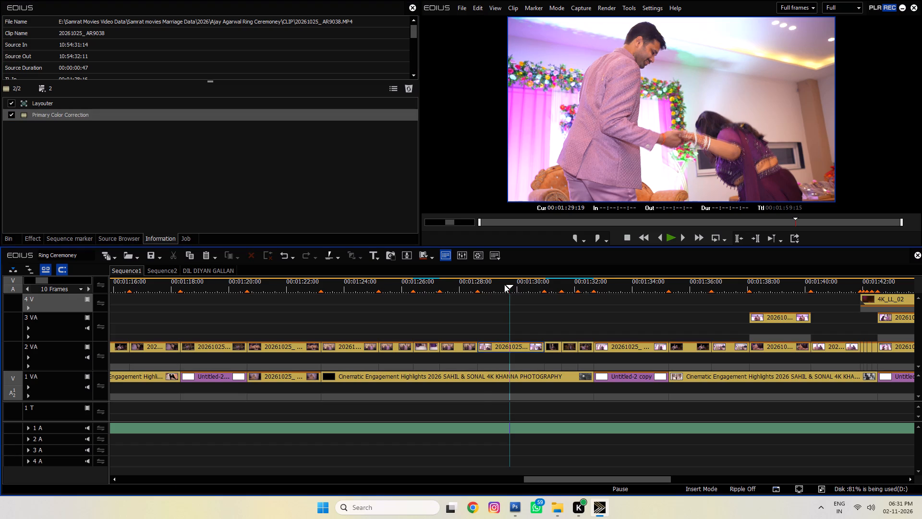
drag(504, 284, 541, 298)
ctrl+scroll(453, 343, up, 3)
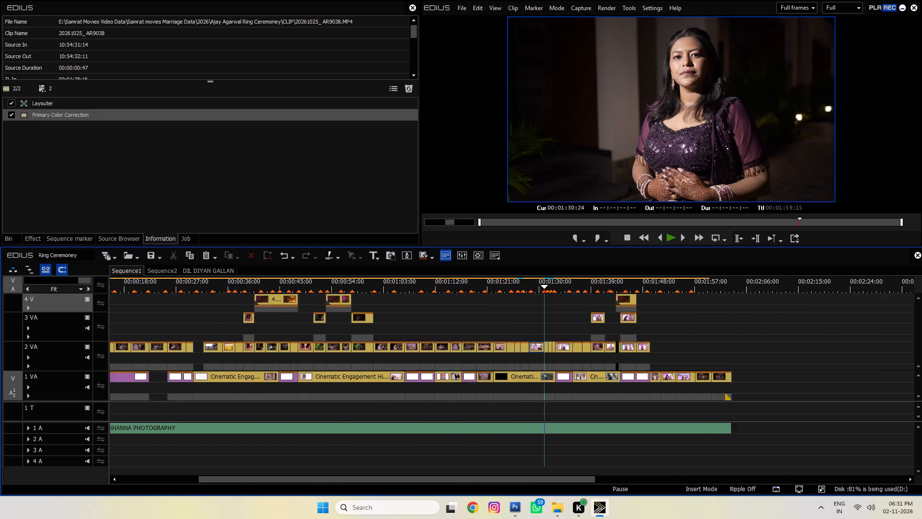
ctrl+scroll(453, 343, up, 3)
ctrl+scroll(453, 343, down, 6)
ctrl+scroll(310, 340, down, 1)
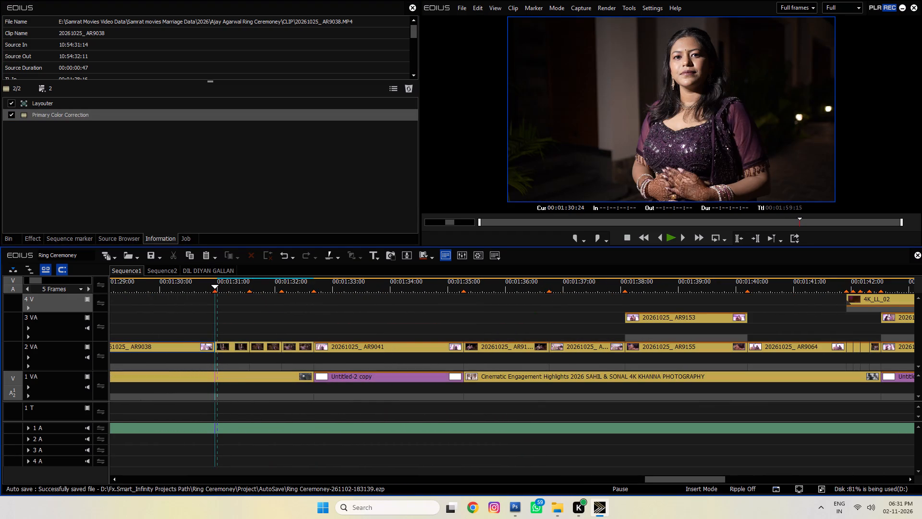
click(37, 238)
drag(346, 108, 239, 348)
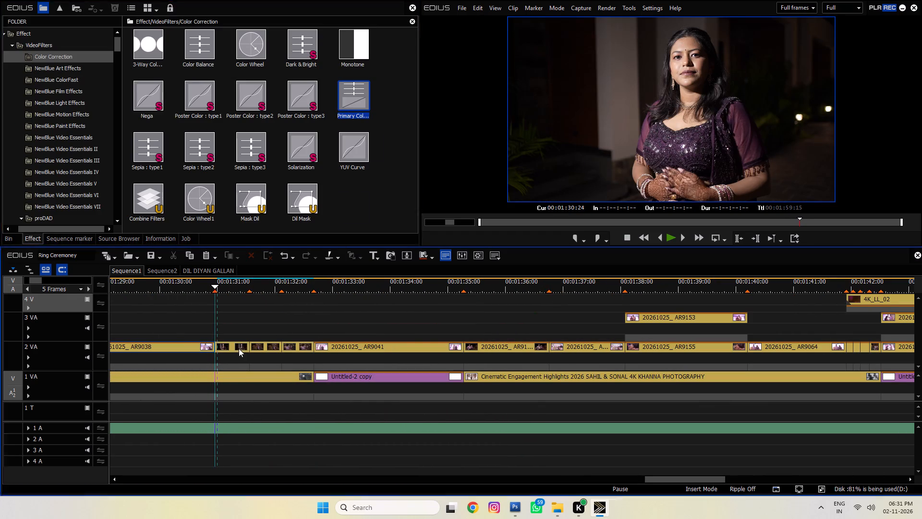
double_click(55, 113)
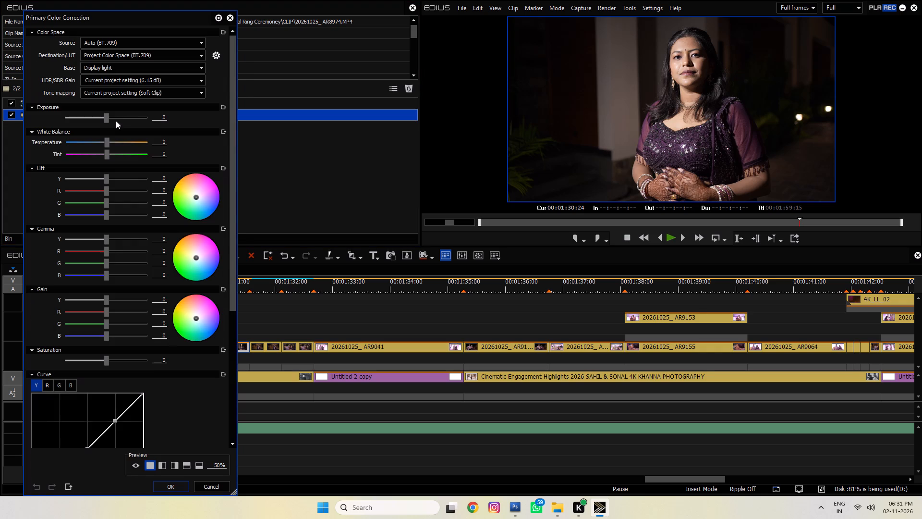
click(107, 119)
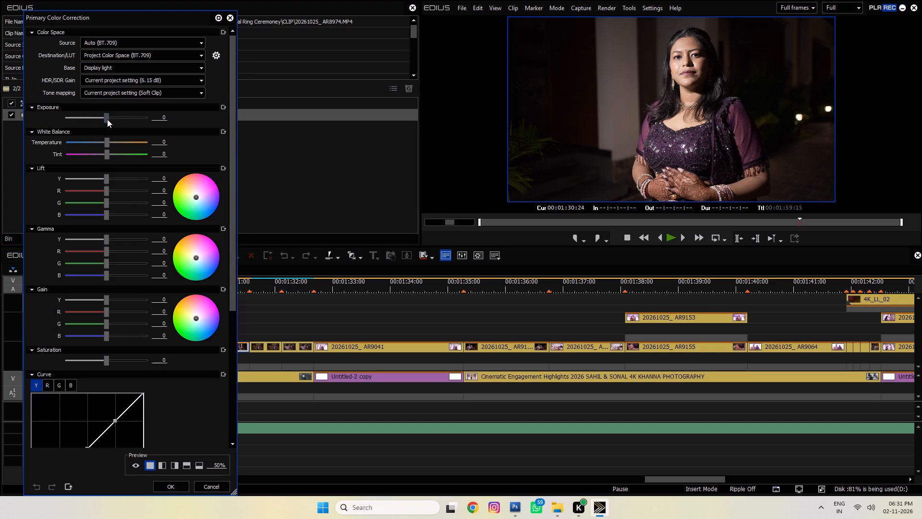
drag(107, 360, 116, 361)
drag(116, 361, 119, 361)
click(165, 479)
click(166, 482)
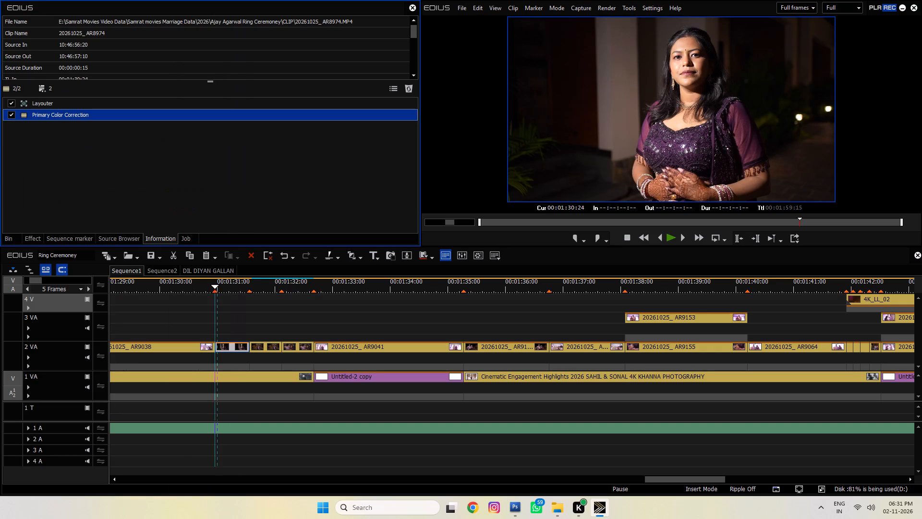
Apply Primary Color Correction to the adjacent AR9191 clip of the embracing couple with exposure 26, saturation 21 and temperature -5.
click(257, 290)
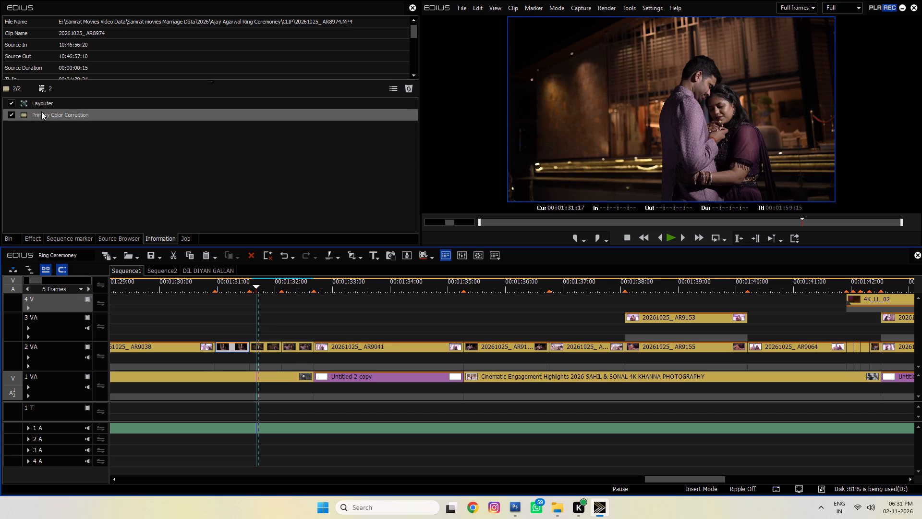
click(32, 235)
drag(349, 104, 266, 343)
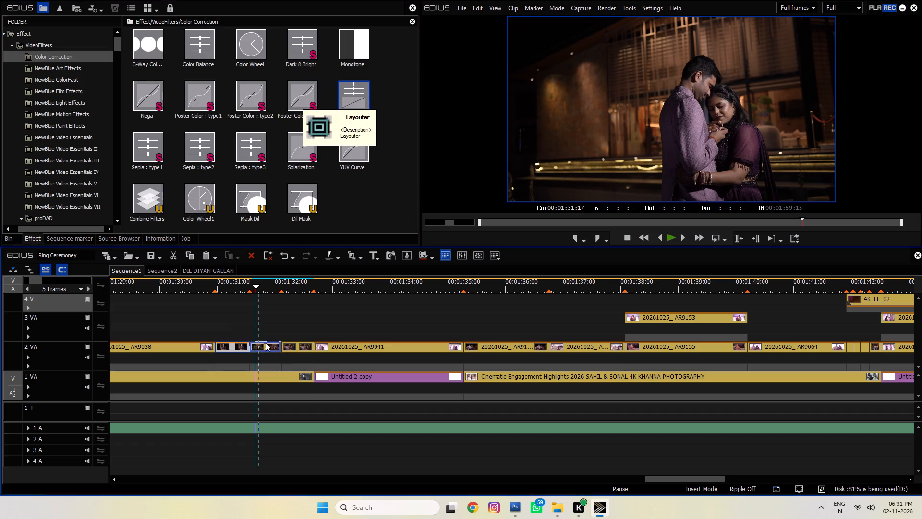
double_click(80, 119)
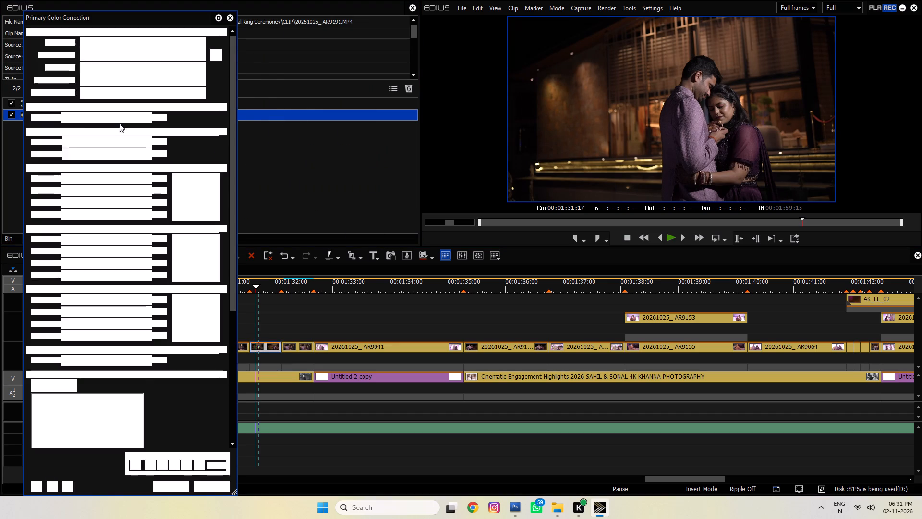
drag(106, 118, 115, 119)
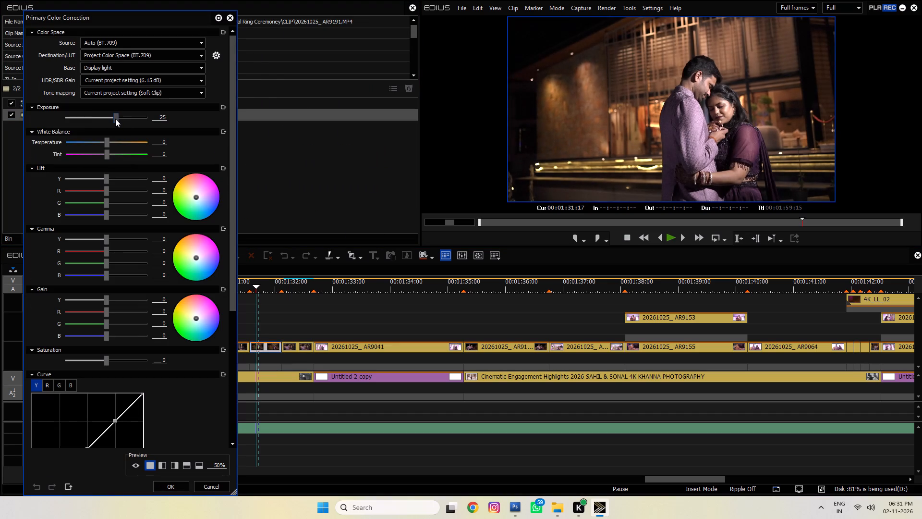
drag(115, 119, 116, 119)
drag(106, 362, 114, 362)
click(109, 141)
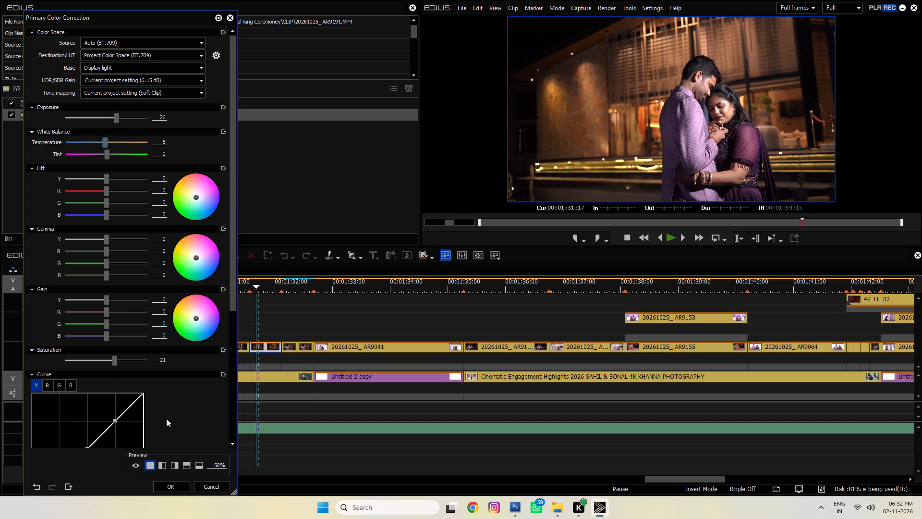
click(168, 485)
Copy AR9191's Primary Color Correction onto the AR9200 clip of the couple on the steps and set its exposure to 20.
click(291, 286)
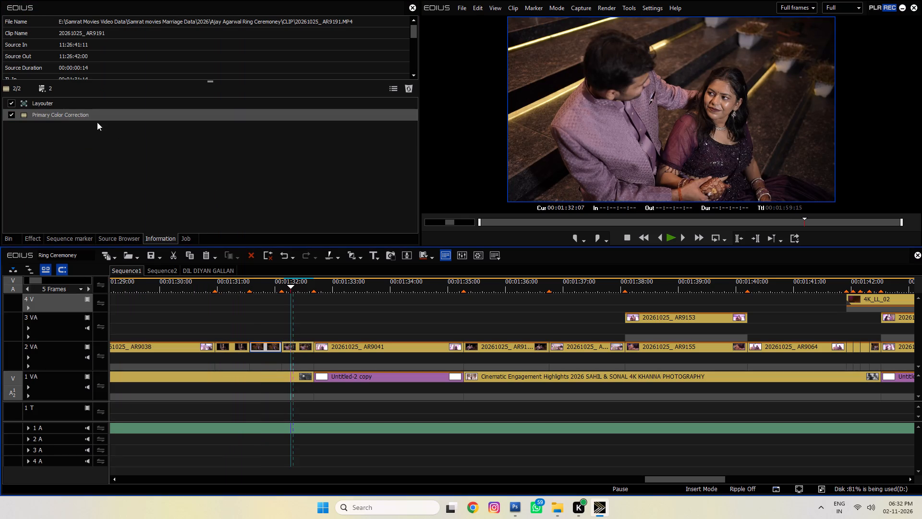
drag(92, 115, 294, 348)
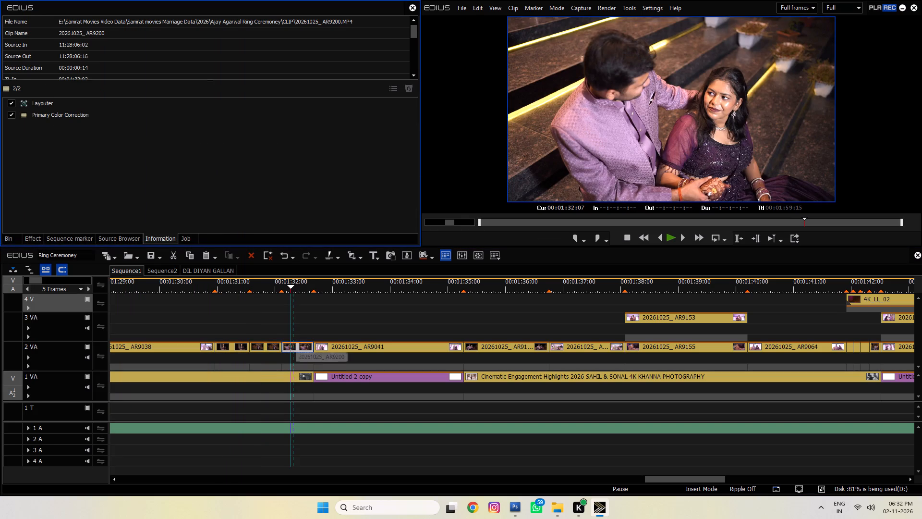
double_click(33, 109)
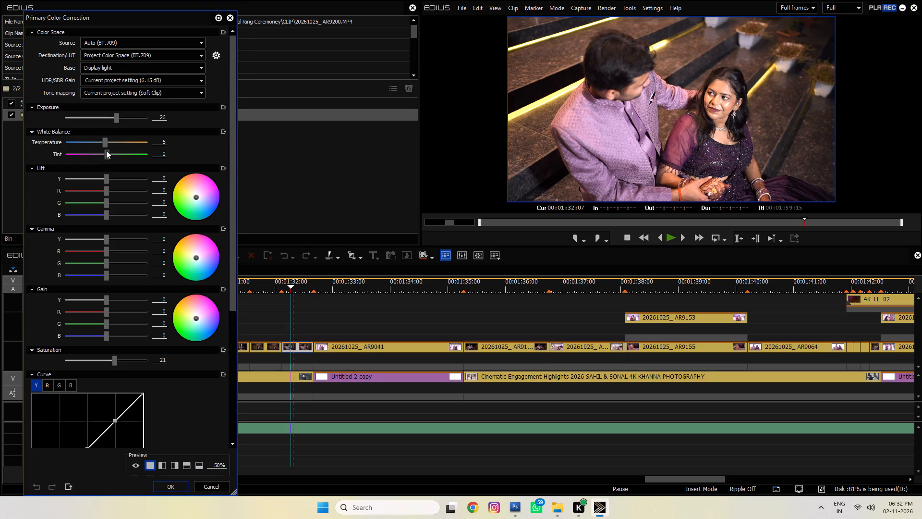
click(116, 117)
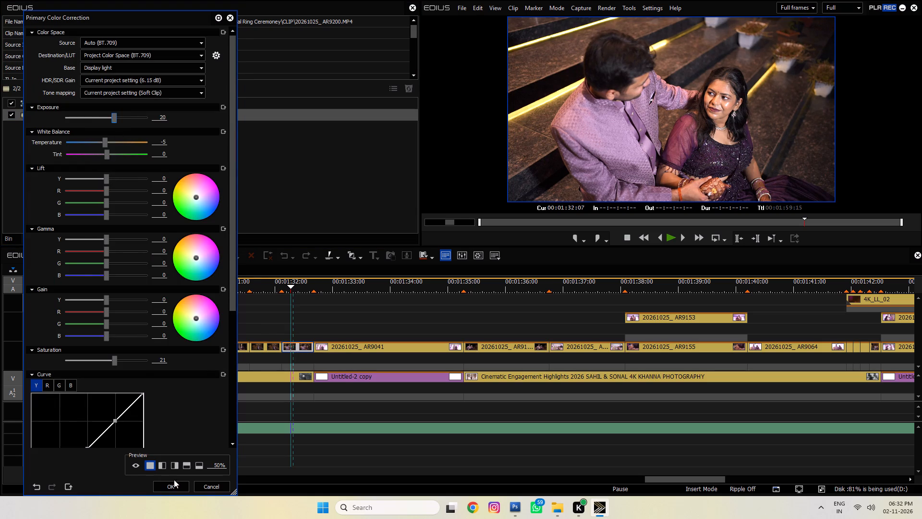
click(174, 480)
click(174, 484)
Color-correct the framed AR9041 stage clip with gamma Y -9, saturation 30 and a slight exposure adjustment, playing it back full screen.
drag(340, 294, 346, 293)
click(348, 287)
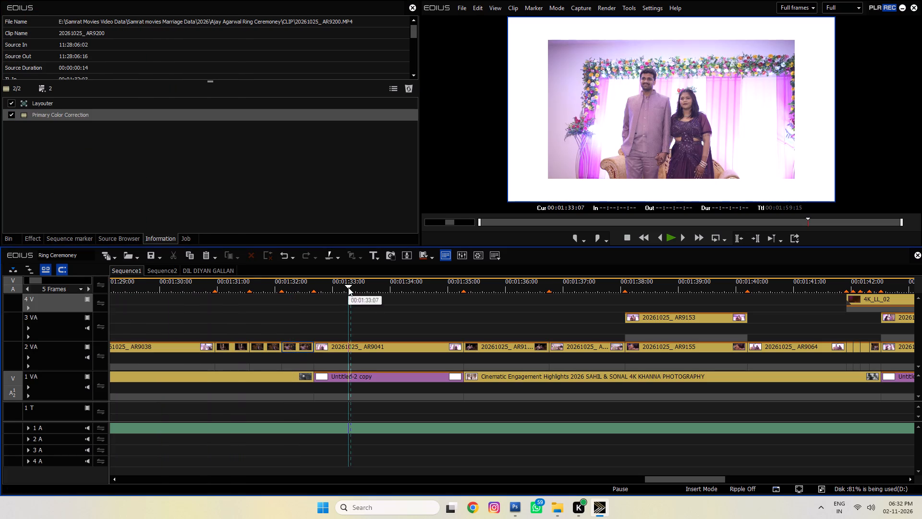
click(28, 240)
drag(357, 88, 337, 349)
double_click(85, 110)
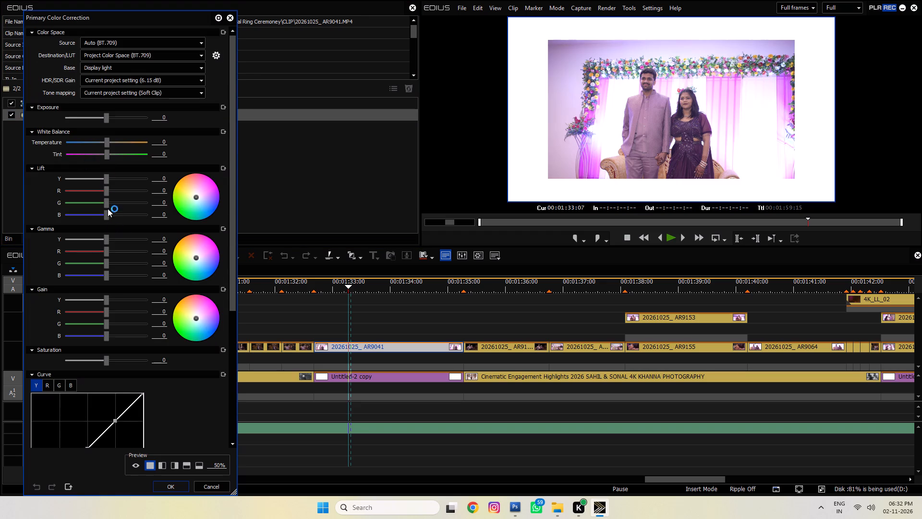
click(106, 238)
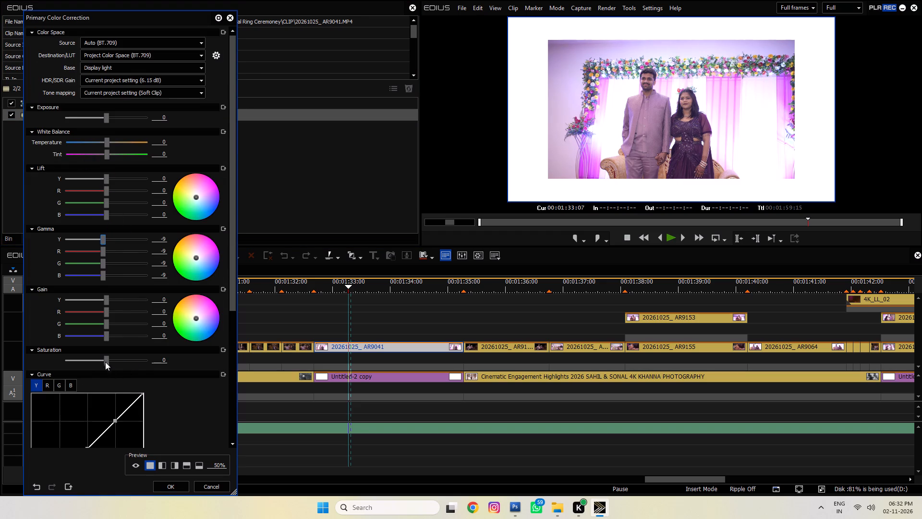
drag(106, 358, 117, 358)
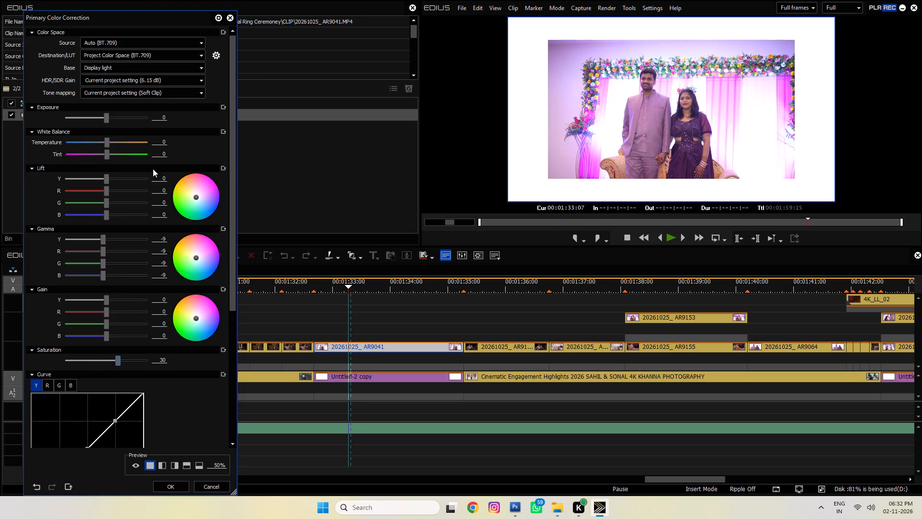
click(106, 119)
double_click(678, 113)
key(space)
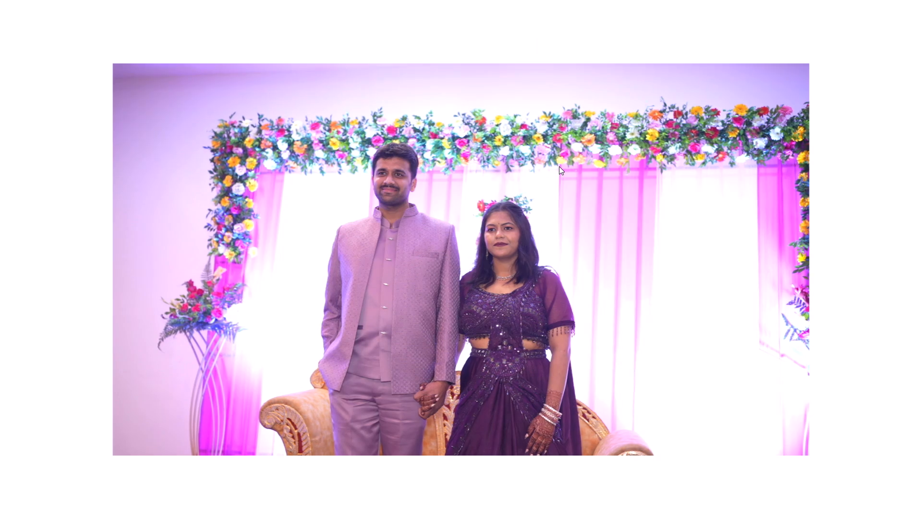
double_click(558, 166)
click(170, 486)
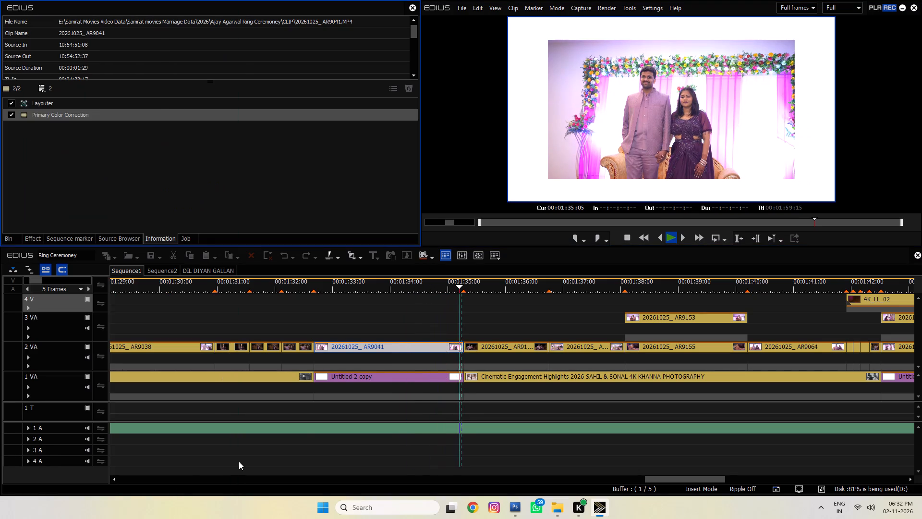
key(space)
Apply Primary Color Correction to the AR9187 clip of the couple holding hands with exposure 9, saturation 25 and temperature -4.
click(35, 241)
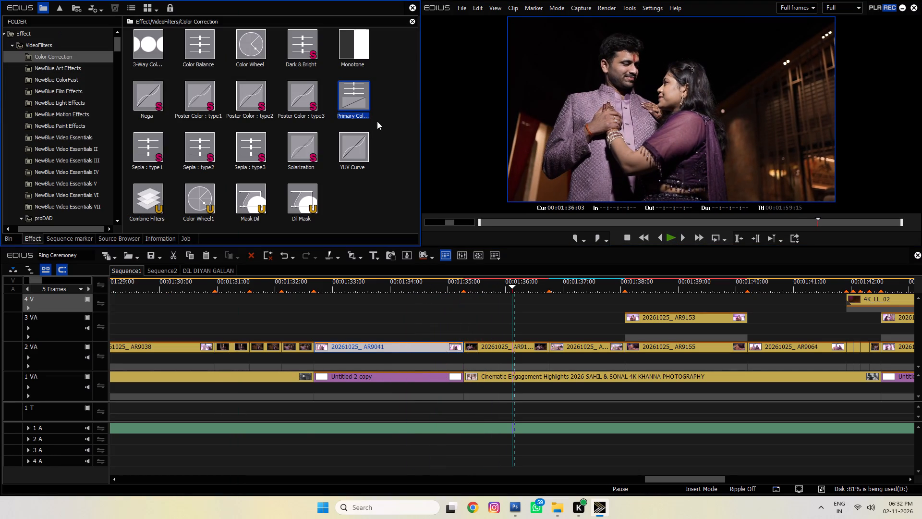
drag(364, 88, 474, 344)
double_click(75, 118)
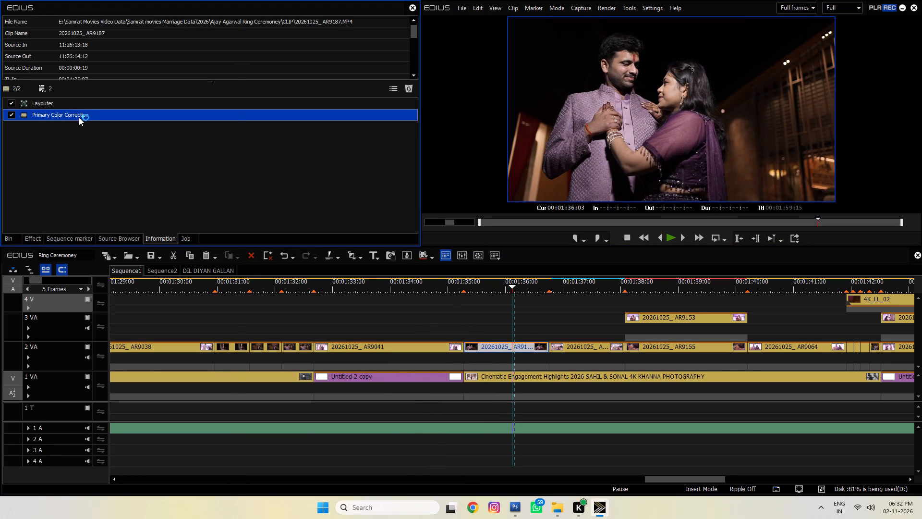
click(107, 117)
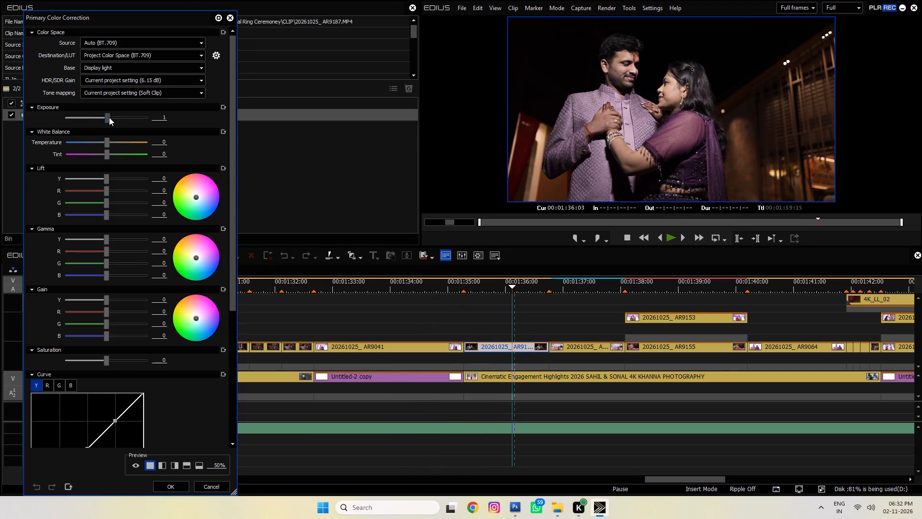
drag(107, 361, 117, 360)
click(108, 144)
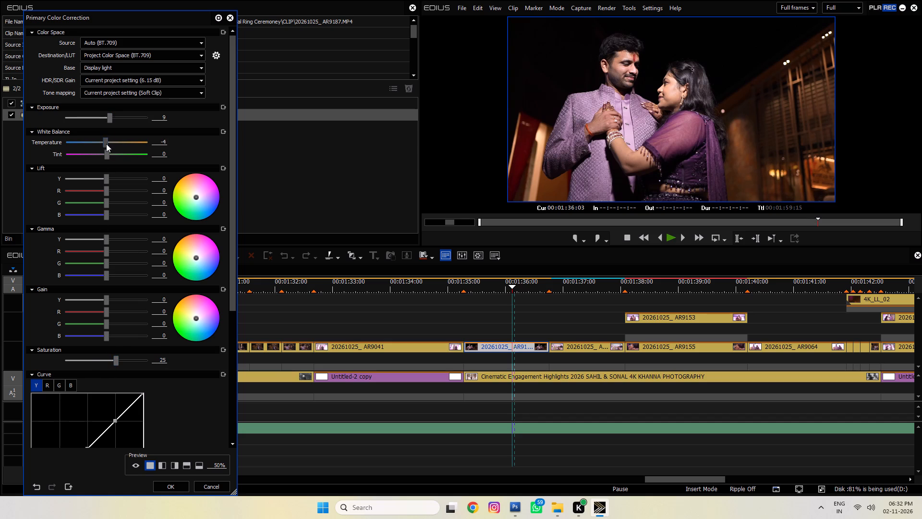
click(174, 480)
click(174, 489)
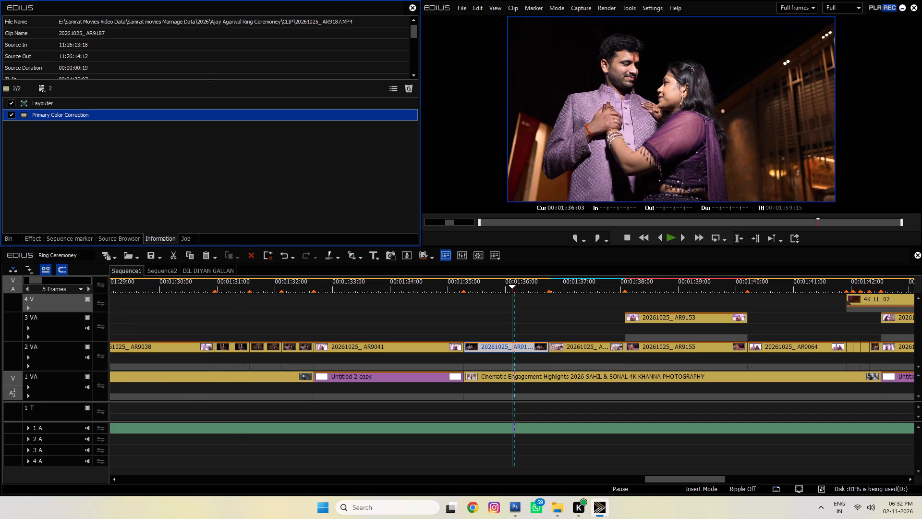
Apply Primary Color Correction to the AR9046 family group clip with exposure 4, saturation 34 and lift Y -4.
drag(516, 295, 578, 300)
click(584, 289)
ctrl+scroll(504, 346, up, 6)
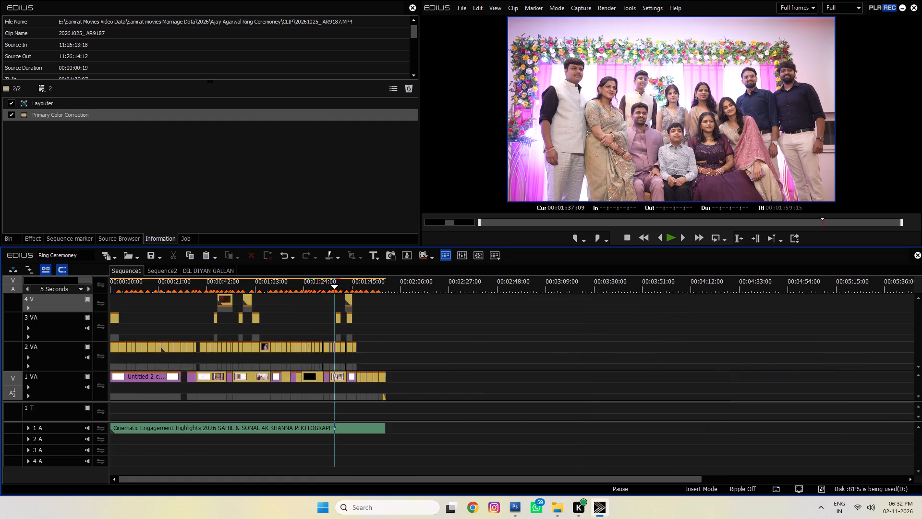
ctrl+scroll(479, 343, down, 6)
click(347, 322)
click(36, 240)
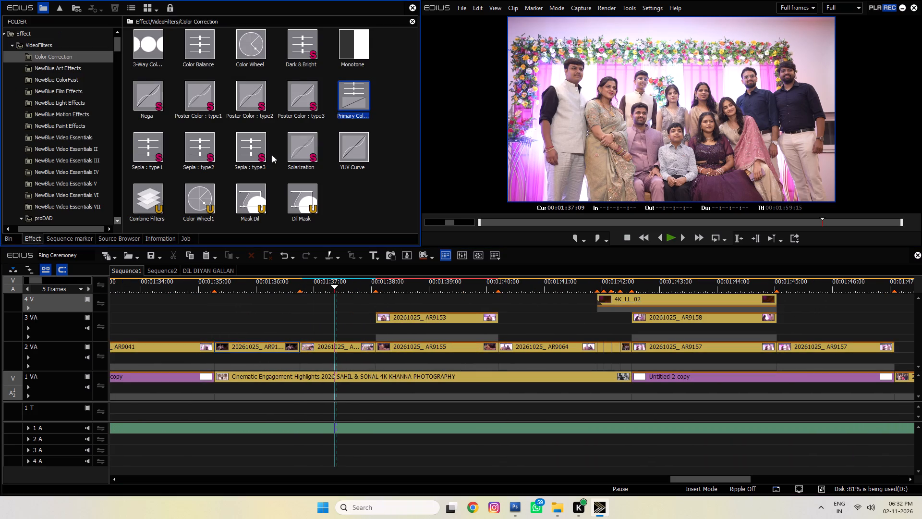
drag(356, 99, 334, 346)
double_click(55, 115)
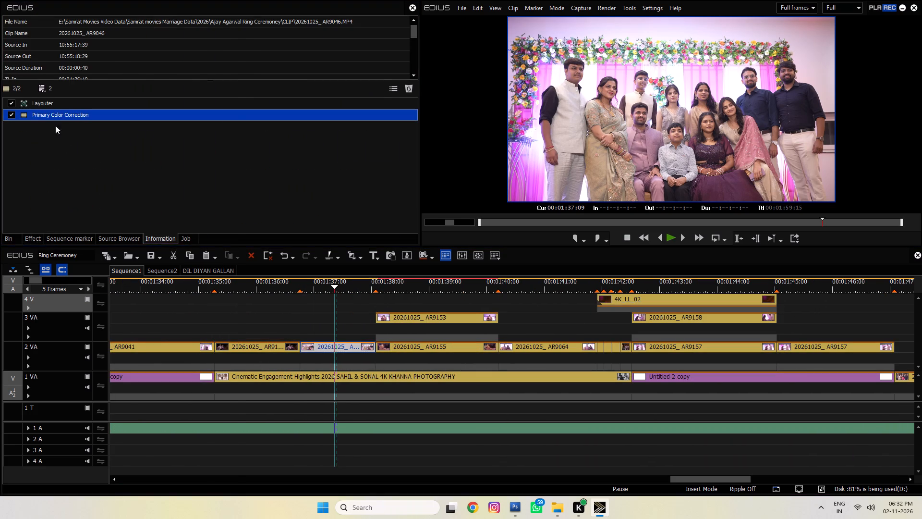
click(108, 117)
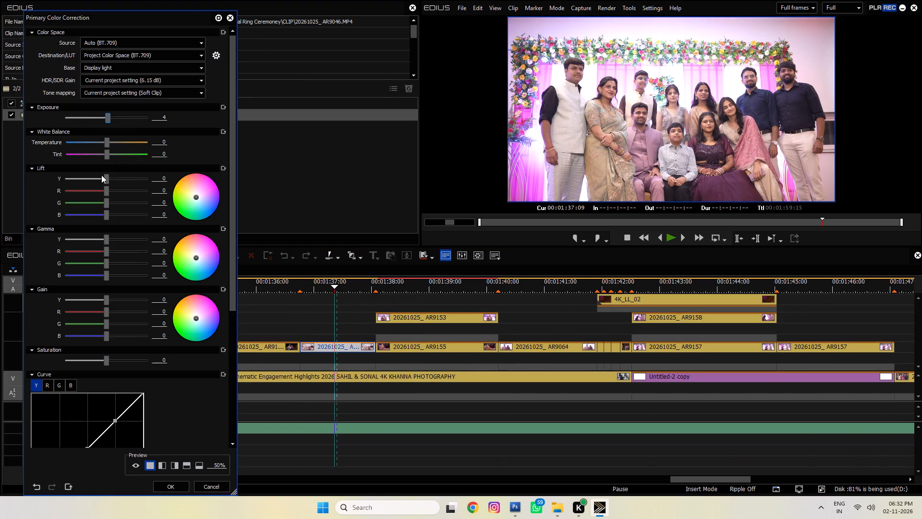
drag(109, 361, 119, 361)
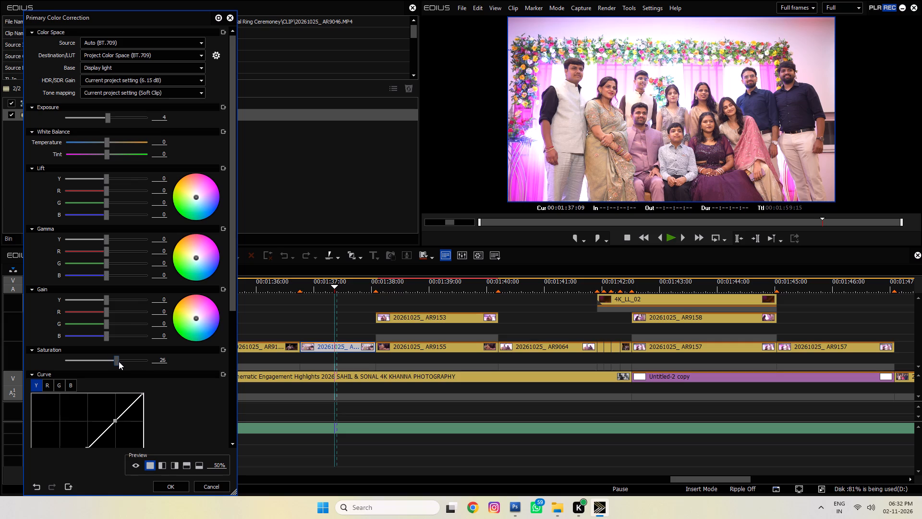
drag(119, 361, 121, 361)
click(105, 176)
click(108, 157)
click(106, 137)
click(106, 141)
click(166, 493)
click(170, 483)
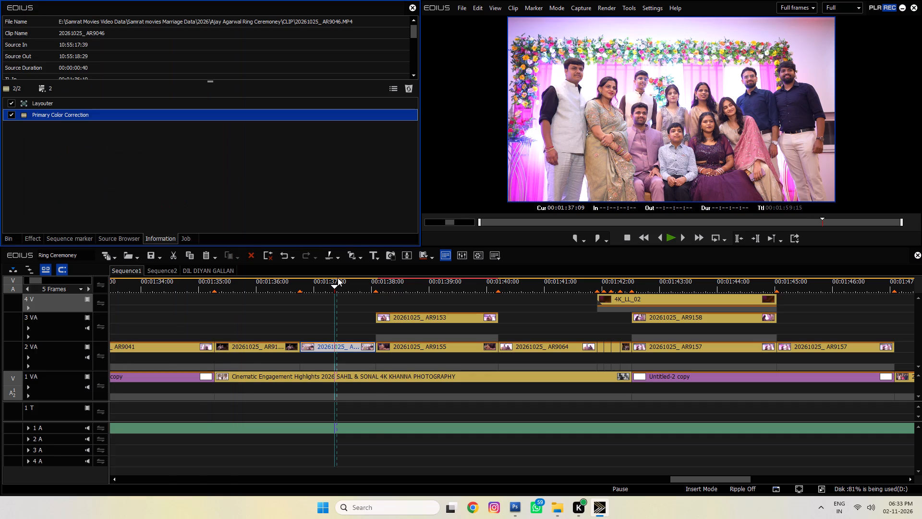
Apply Primary Color Correction to the AR9153 clip of the couple with the ring, using exposure 14, saturation 9 and a cooler temperature.
drag(345, 282, 408, 292)
click(38, 237)
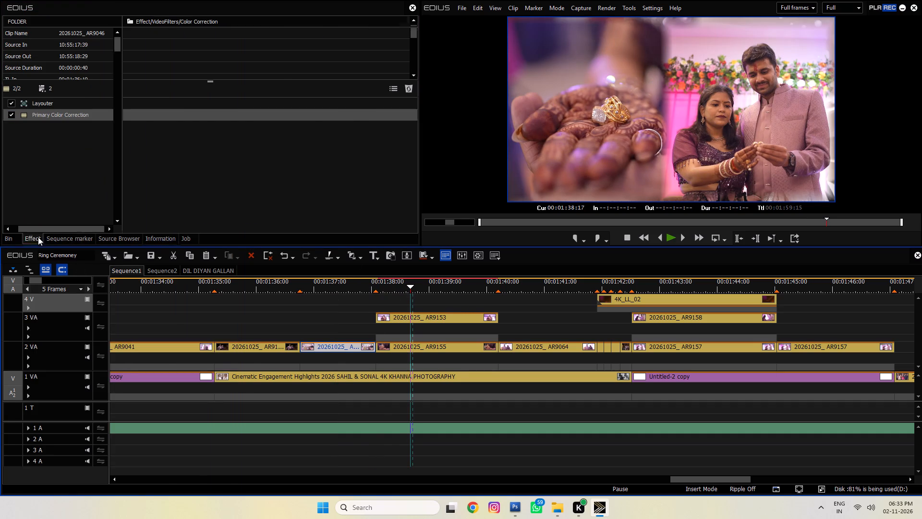
drag(358, 94, 400, 315)
double_click(112, 112)
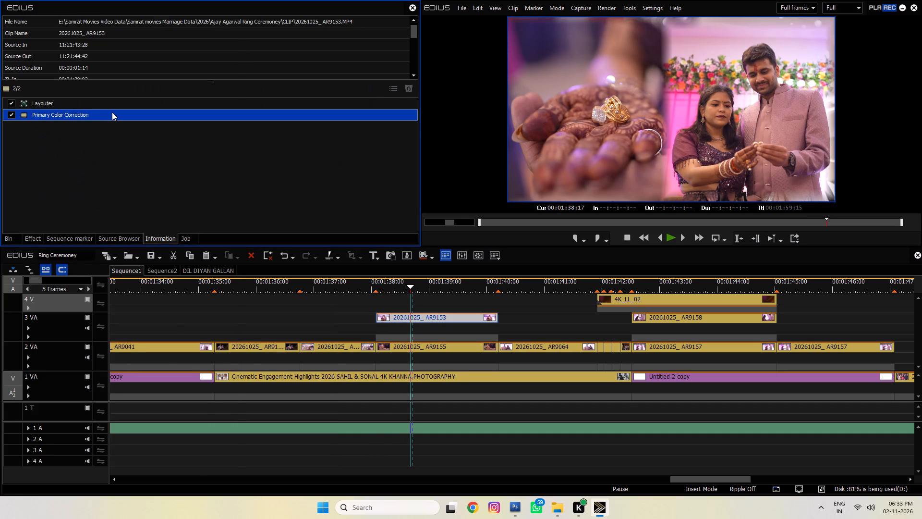
drag(107, 115, 112, 115)
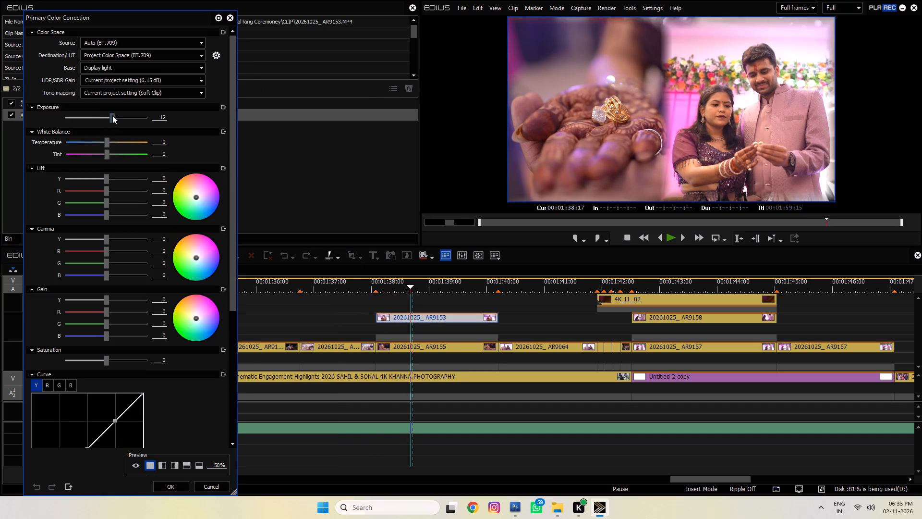
drag(112, 115, 110, 114)
drag(110, 114, 112, 114)
click(106, 362)
drag(106, 143, 101, 140)
drag(101, 140, 100, 140)
click(166, 482)
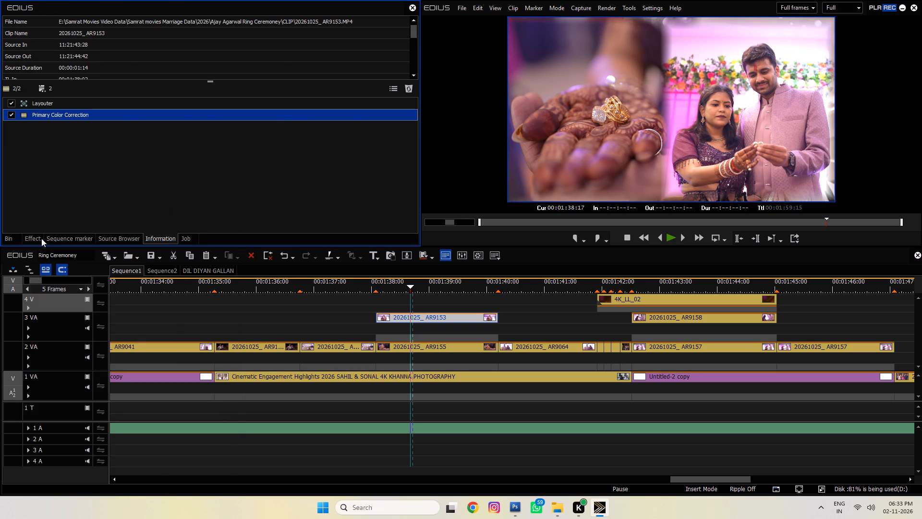
Apply Primary Color Correction to the AR9155 ring-in-hand clip with exposure 6, saturation 37, lift Y -2, tint 6 and temperature -5.
click(35, 239)
drag(350, 94, 388, 351)
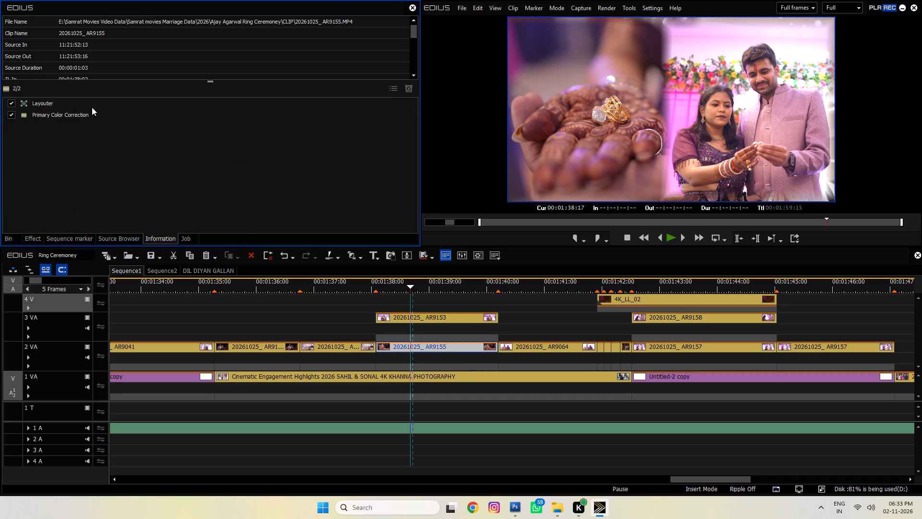
double_click(86, 118)
click(105, 116)
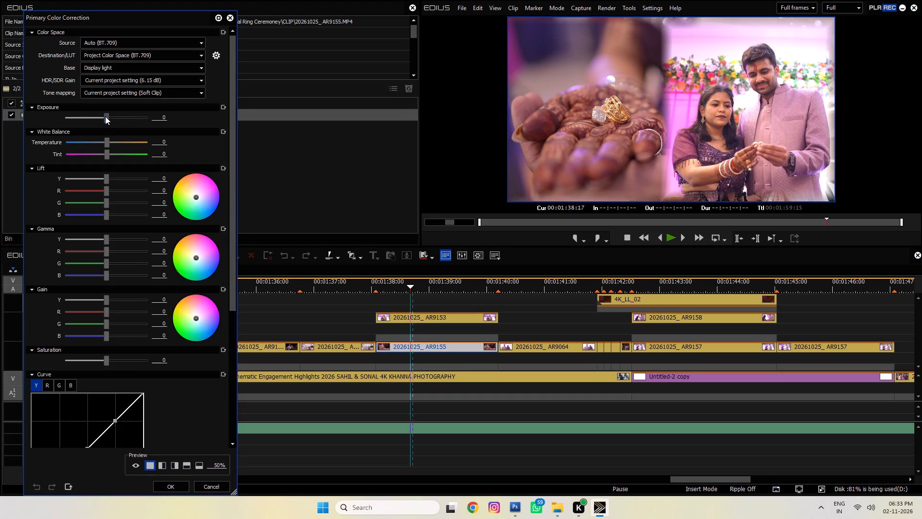
drag(106, 361, 120, 359)
click(107, 177)
click(106, 177)
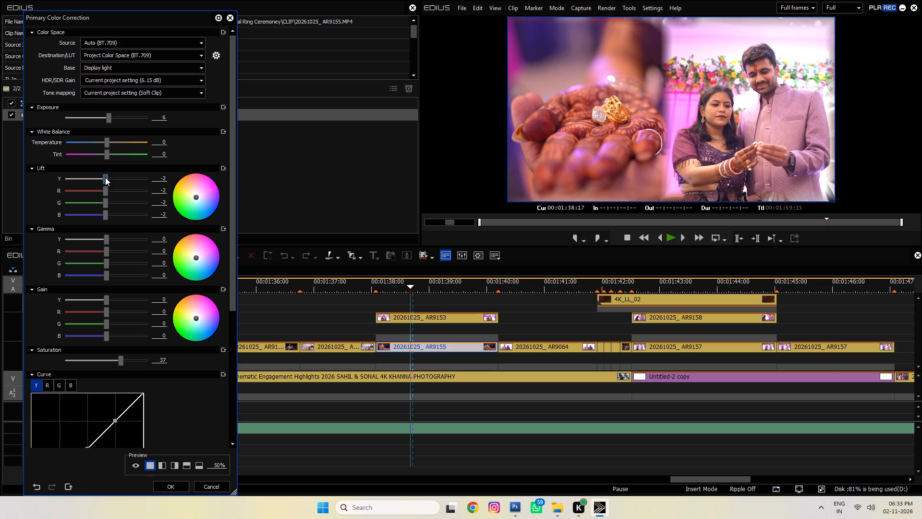
click(108, 154)
click(106, 137)
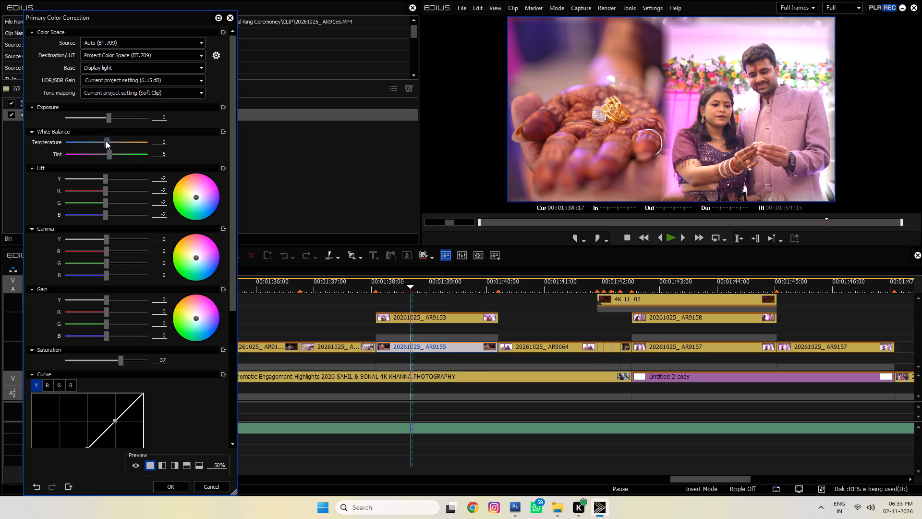
click(106, 141)
click(171, 485)
Apply Primary Color Correction to the AR9064 clip of the couple seated on the sofa with exposure 7 and saturation 18.
drag(464, 286, 547, 302)
ctrl+scroll(493, 334, up, 5)
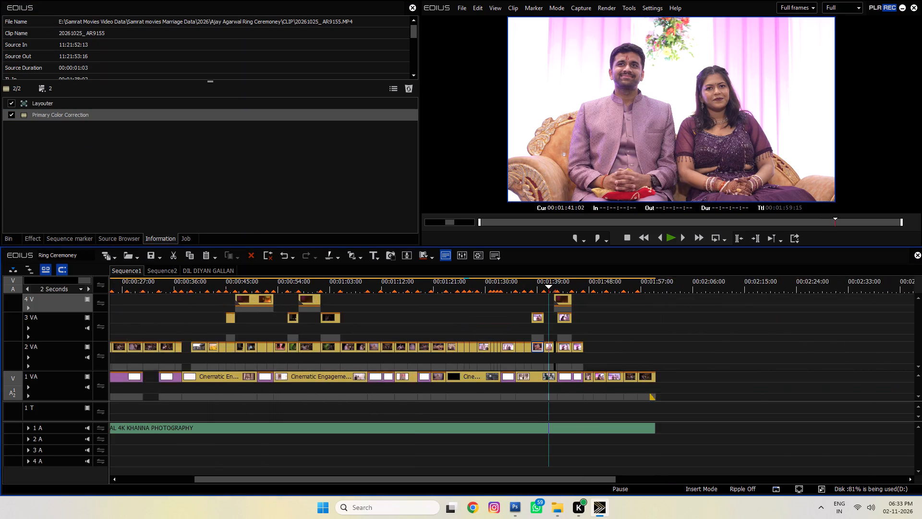
ctrl+scroll(493, 334, down, 5)
click(40, 238)
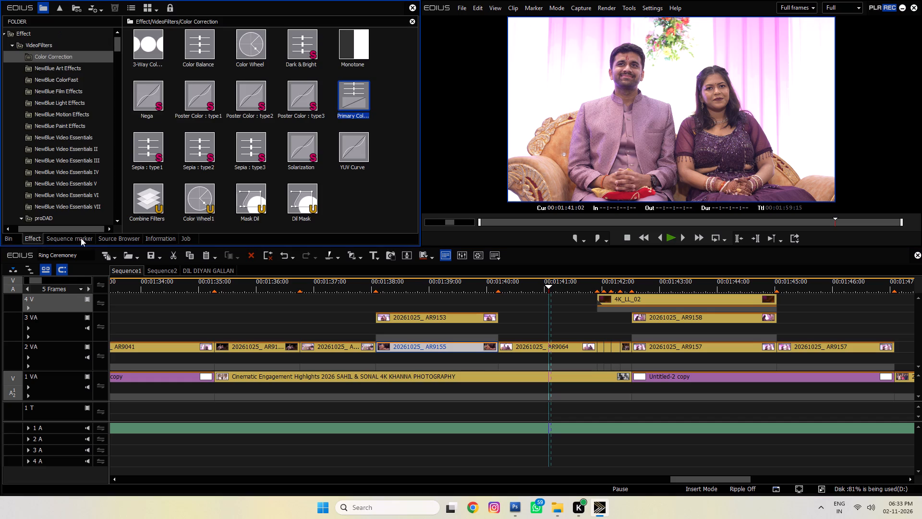
drag(354, 108, 527, 346)
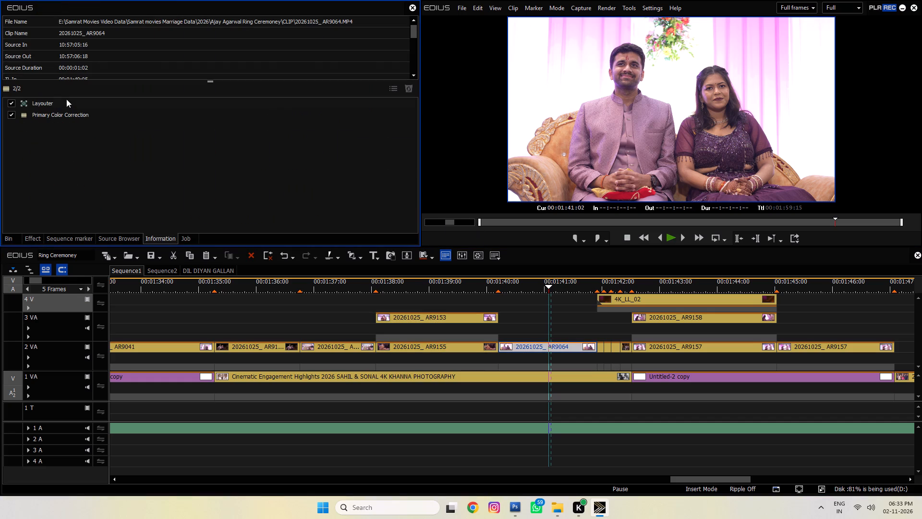
double_click(64, 114)
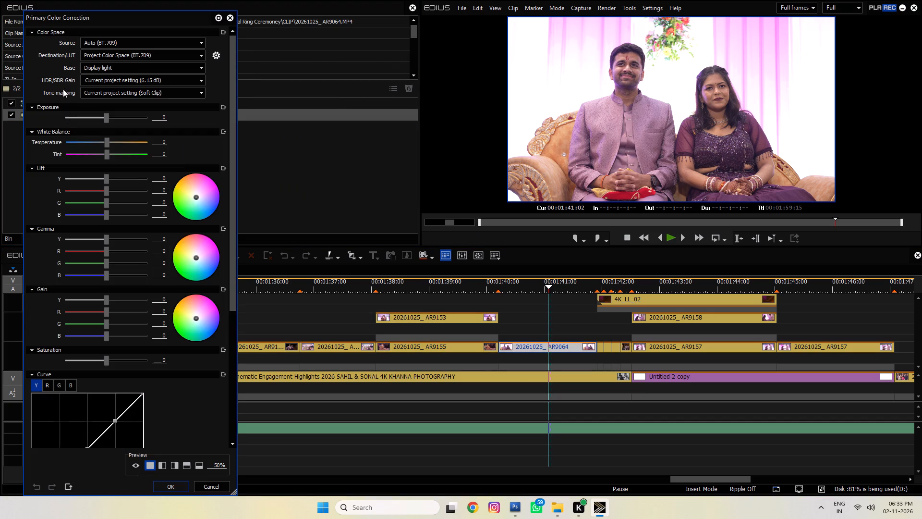
click(107, 116)
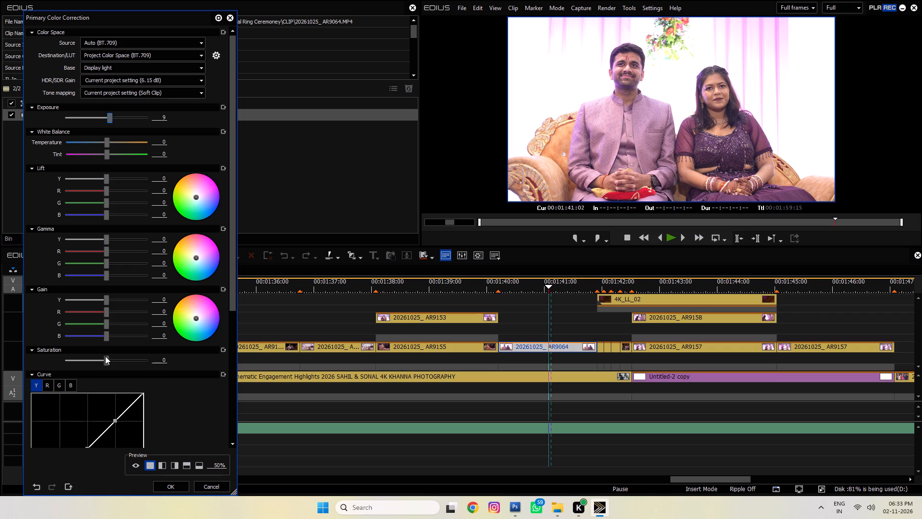
drag(105, 357, 112, 358)
click(110, 117)
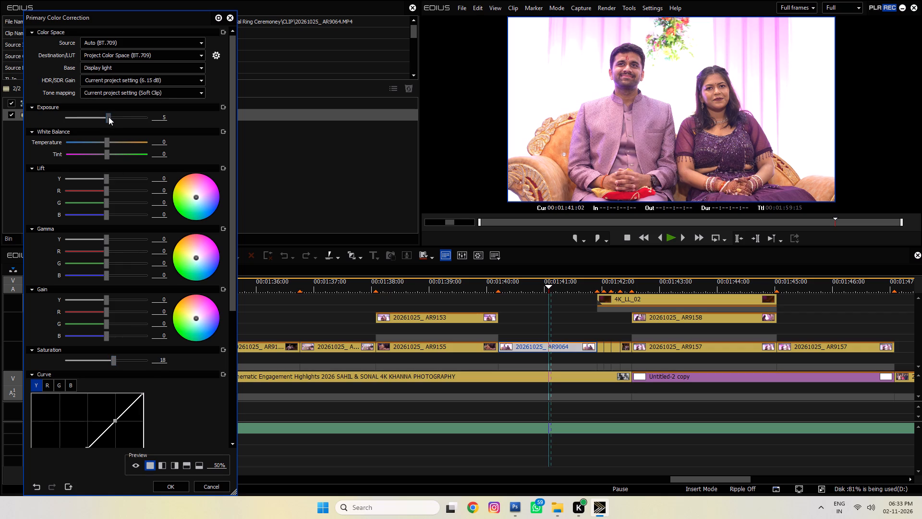
click(108, 122)
click(168, 484)
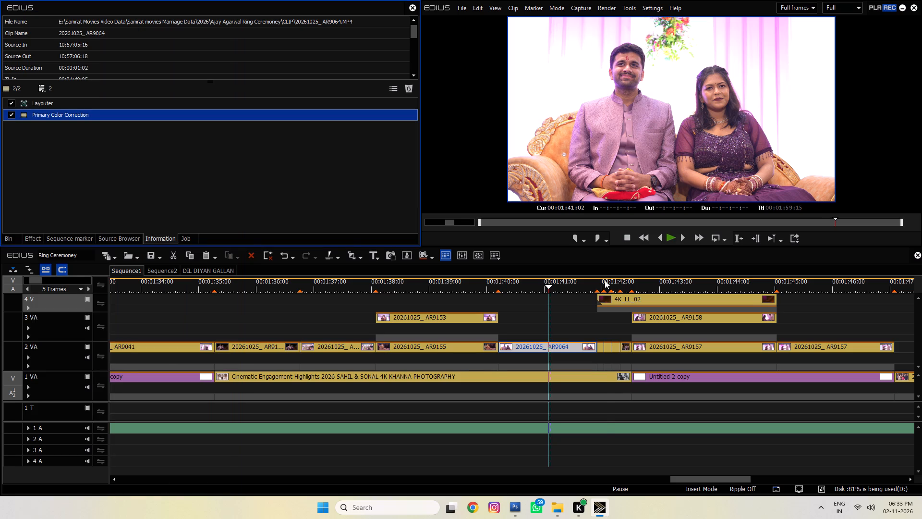
Check the playback past AR9064 and cut the 4K_LL_02 overlay above the AR9157 and AR9158 clips from track 4 V.
drag(605, 280, 615, 281)
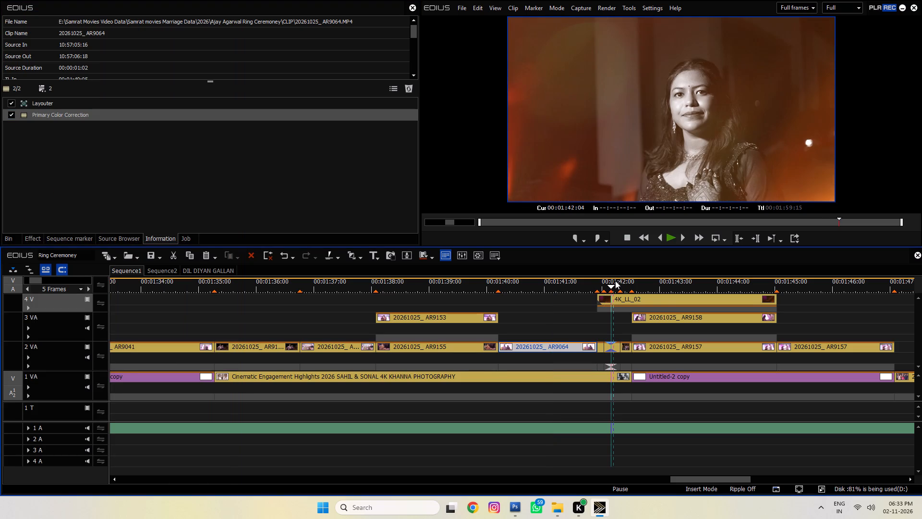
drag(615, 281, 686, 294)
key(space)
key(space)
ctrl+scroll(579, 344, up, 5)
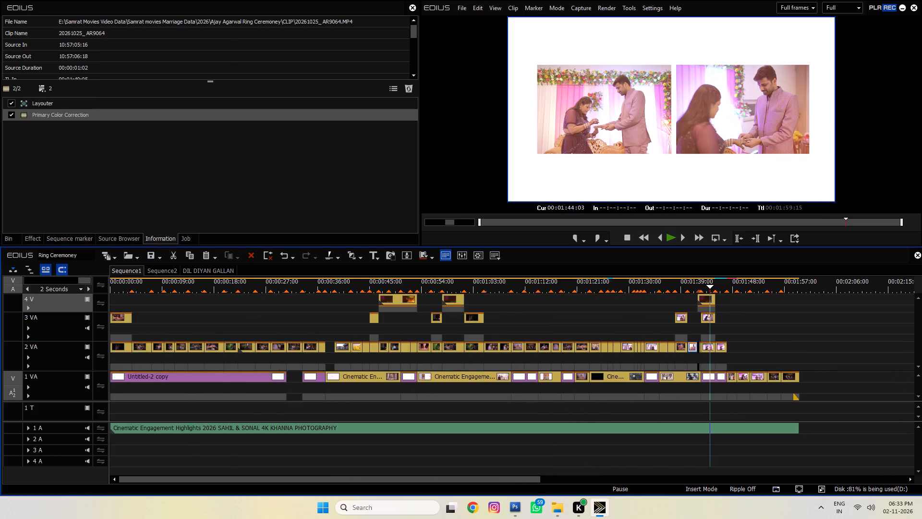
ctrl+scroll(563, 340, down, 1)
ctrl+scroll(557, 335, up, 3)
ctrl+scroll(557, 335, down, 2)
drag(434, 483, 381, 478)
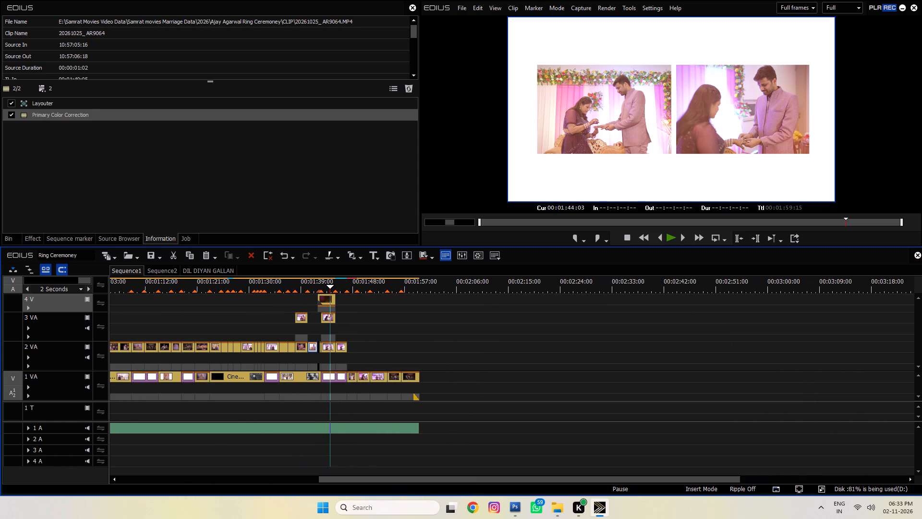
ctrl+scroll(352, 385, down, 5)
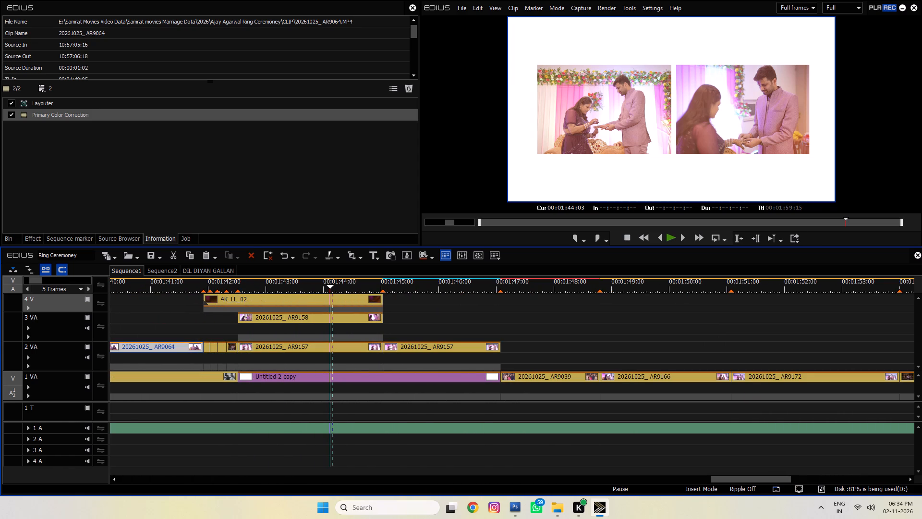
click(298, 297)
key(ctrl+x)
Apply Primary Color Correction to the AR9158 clip on track 3 VA with exposure 9 and saturation 20.
drag(284, 287, 275, 288)
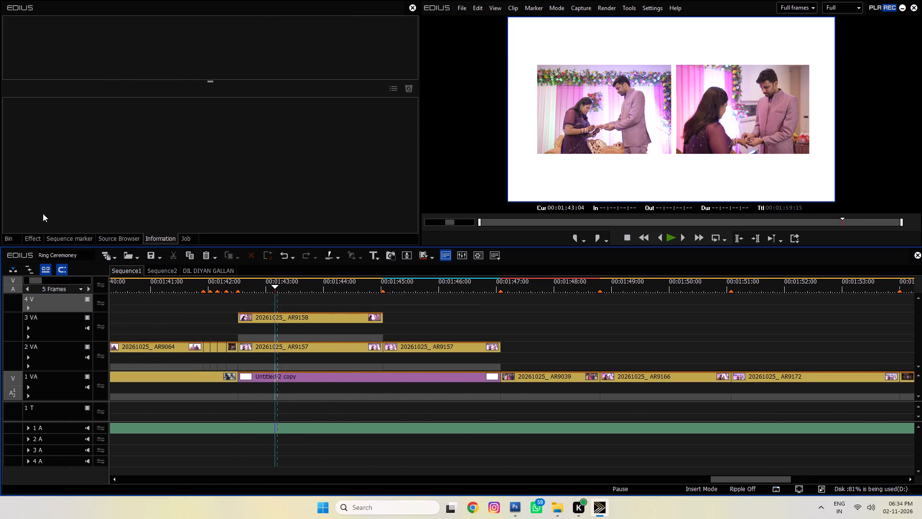
click(35, 238)
drag(351, 94, 286, 320)
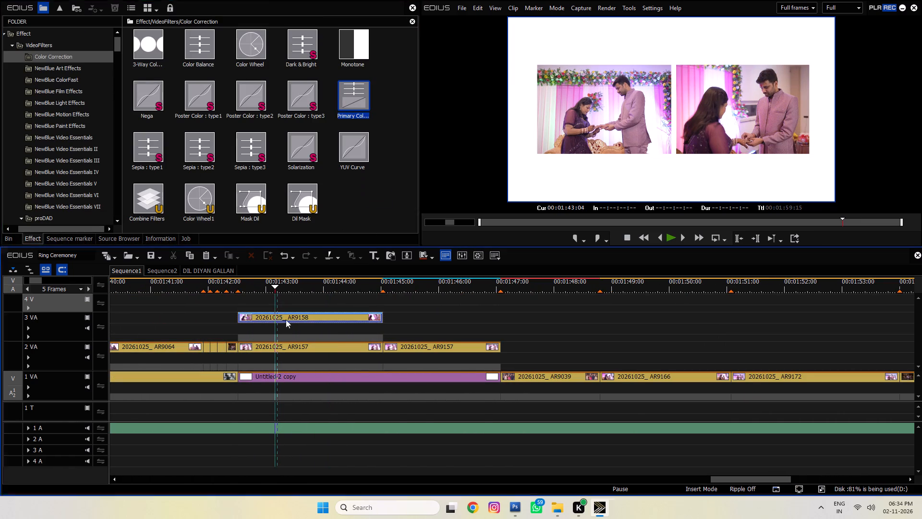
double_click(64, 111)
click(107, 119)
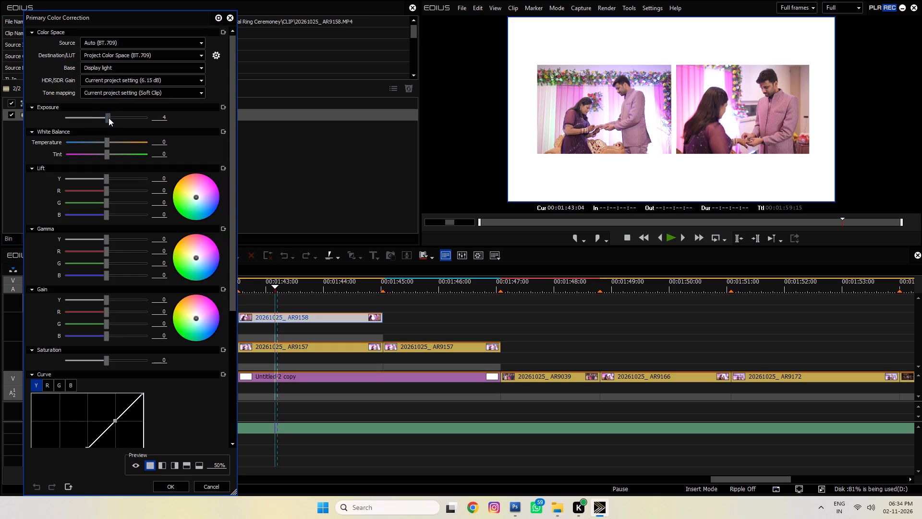
drag(107, 360, 114, 360)
click(107, 139)
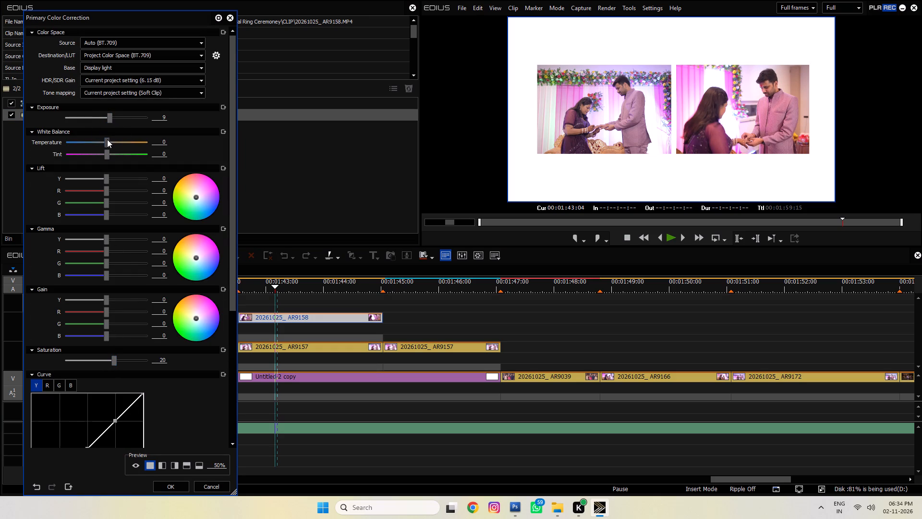
click(178, 484)
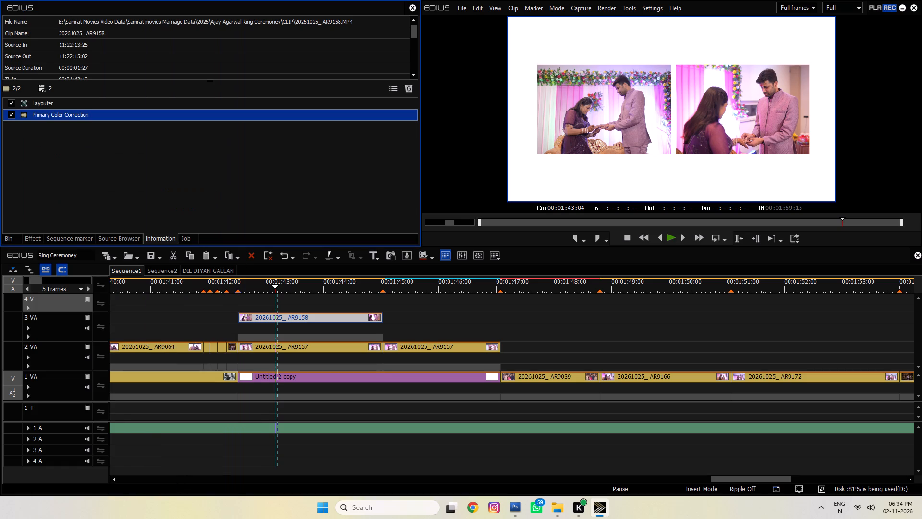
Copy the AR9158 clip's Primary Color Correction onto the AR9157 clip directly beneath it on track 2 VA.
drag(77, 115, 259, 346)
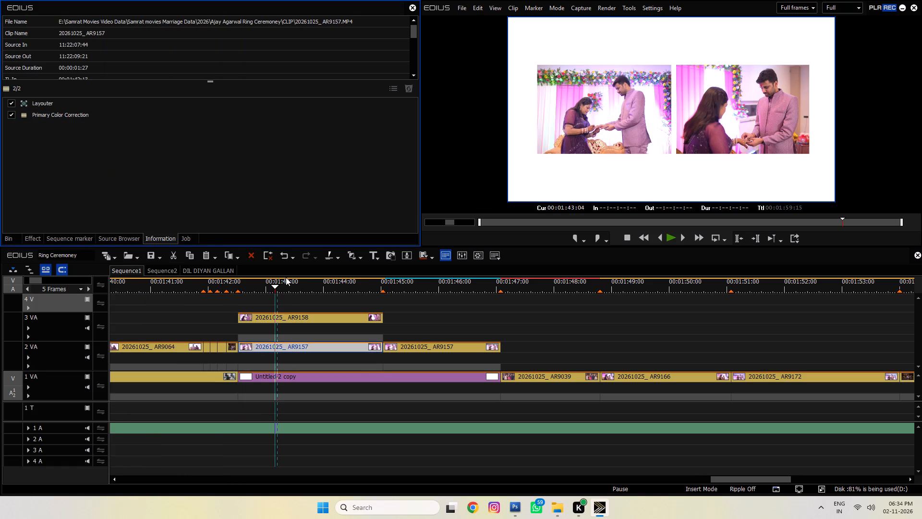
drag(285, 277, 321, 294)
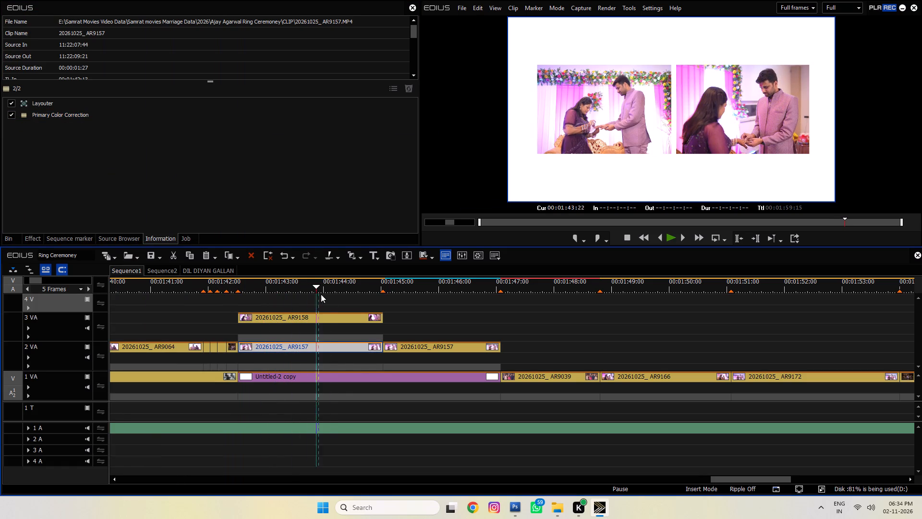
Paste the 4K_LL_02 overlay back onto track 4 V at 00:01:41:23, where AR9064 ends, and play it through.
drag(321, 294, 201, 309)
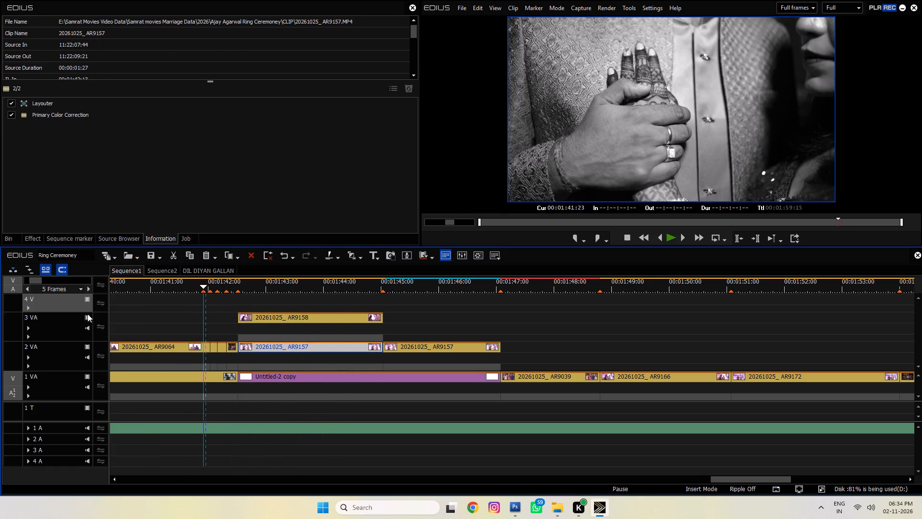
key(ctrl+v)
key(space)
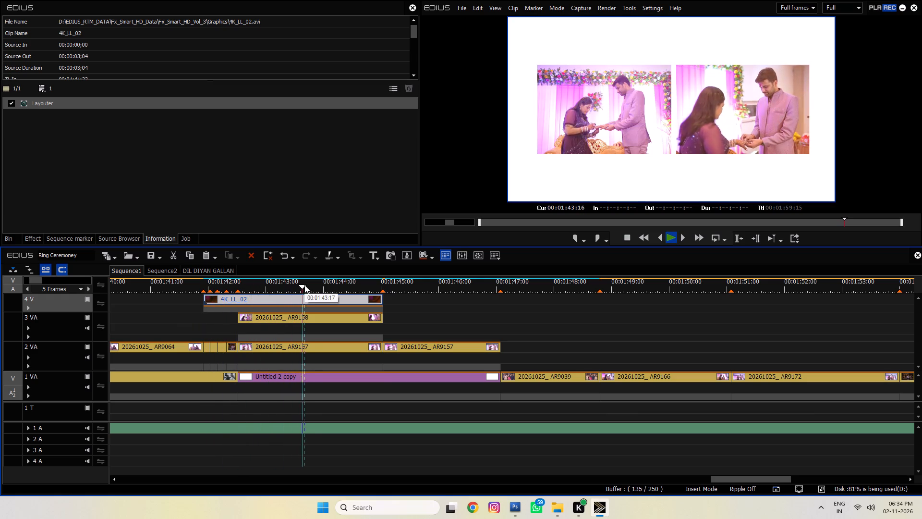
key(space)
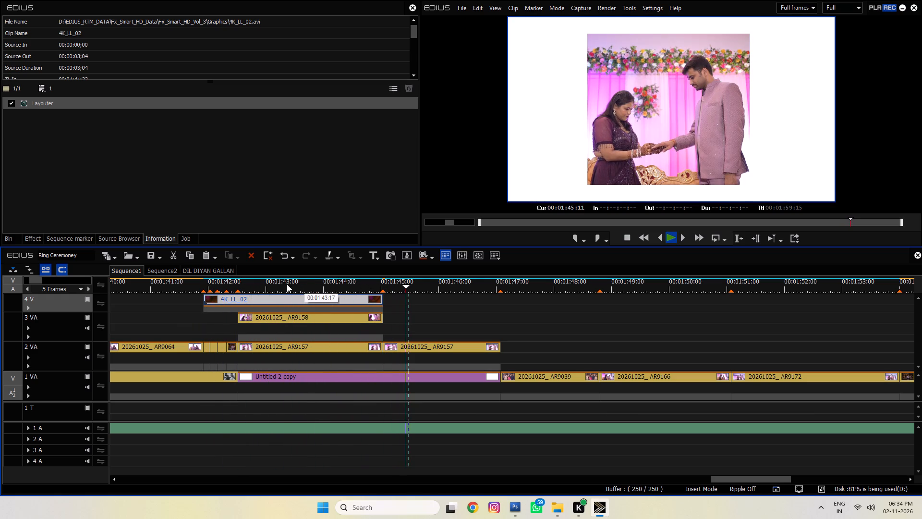
Split the 4K_LL_02 overlay at 00:01:42:13, where AR9158 starts, delete the part after the cut, and check the playback.
drag(276, 280, 241, 292)
key(c)
click(252, 301)
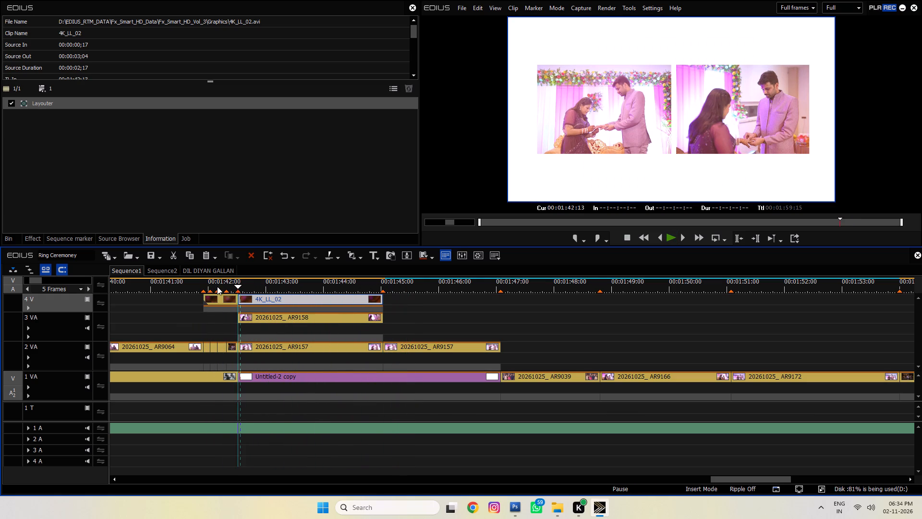
key(Delete)
click(200, 285)
key(space)
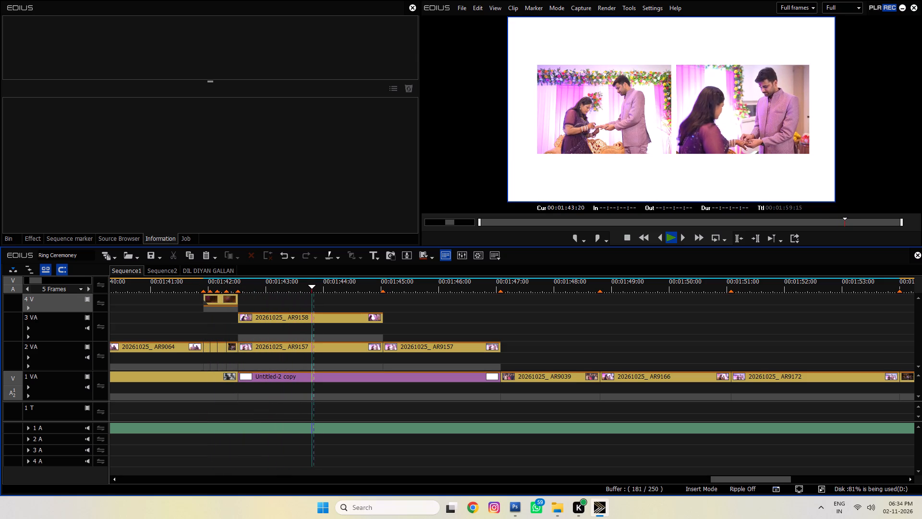
key(space)
Apply Primary Color Correction to the second AR9157 clip on track 2 VA and raise its exposure to about 5.
drag(379, 279, 422, 283)
click(427, 306)
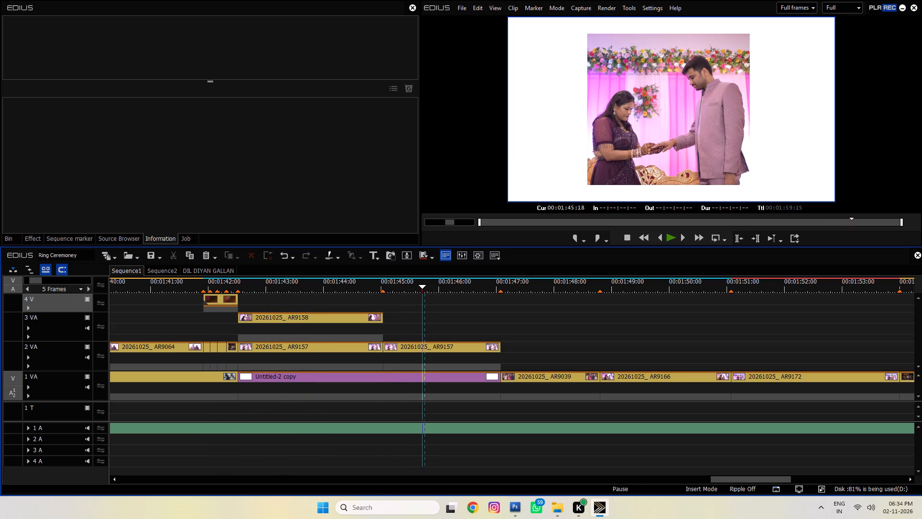
click(31, 237)
drag(332, 109, 374, 138)
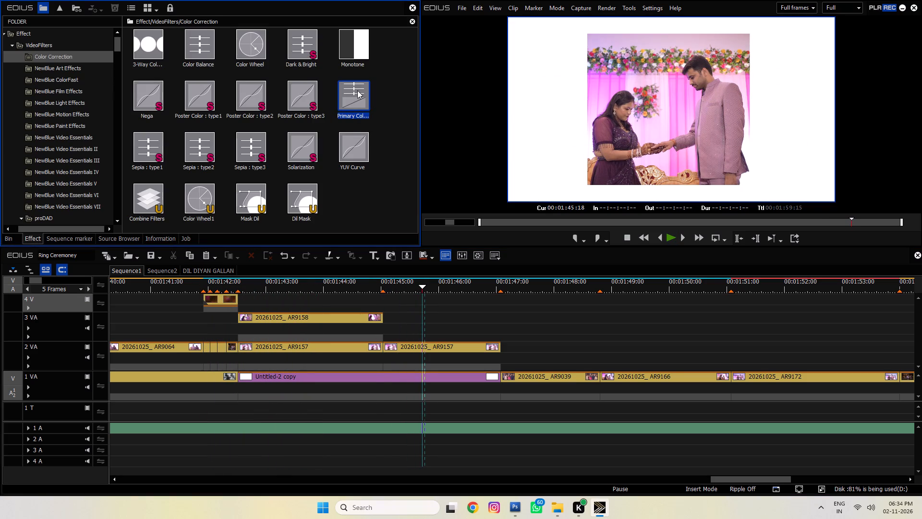
drag(356, 87, 418, 350)
click(109, 111)
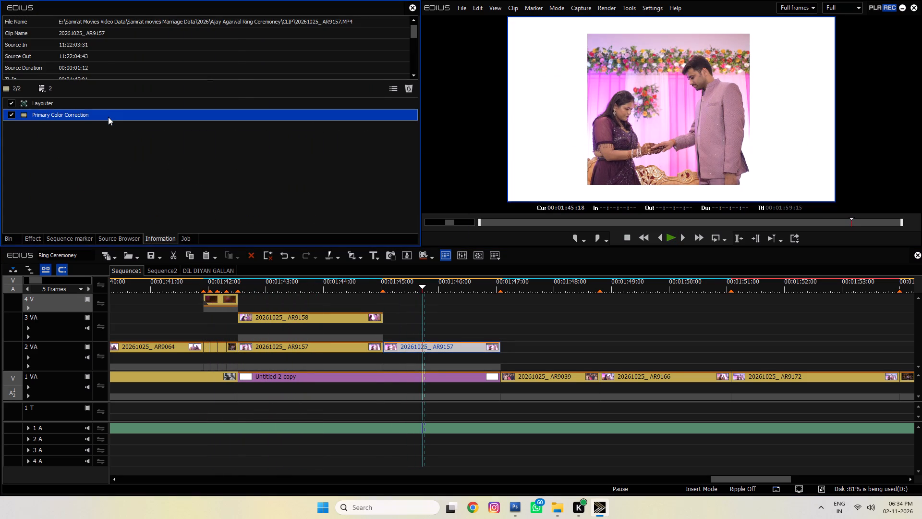
double_click(108, 117)
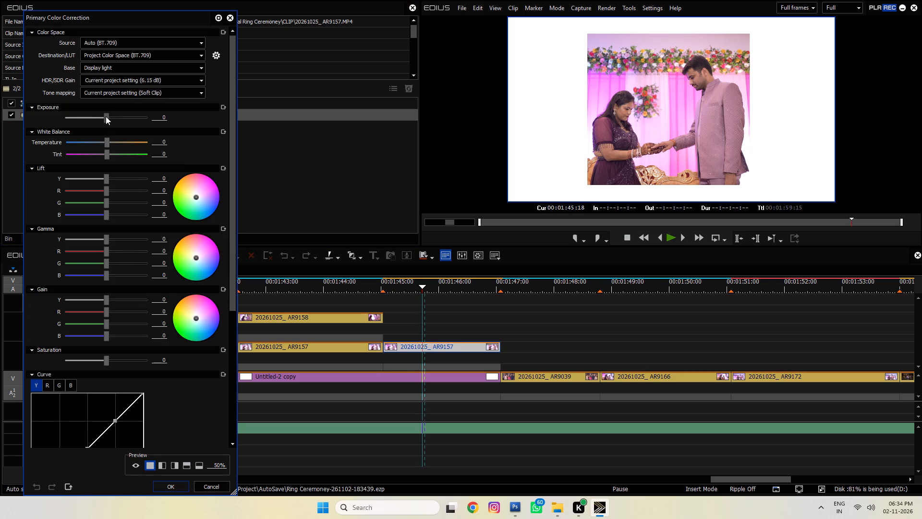
click(106, 116)
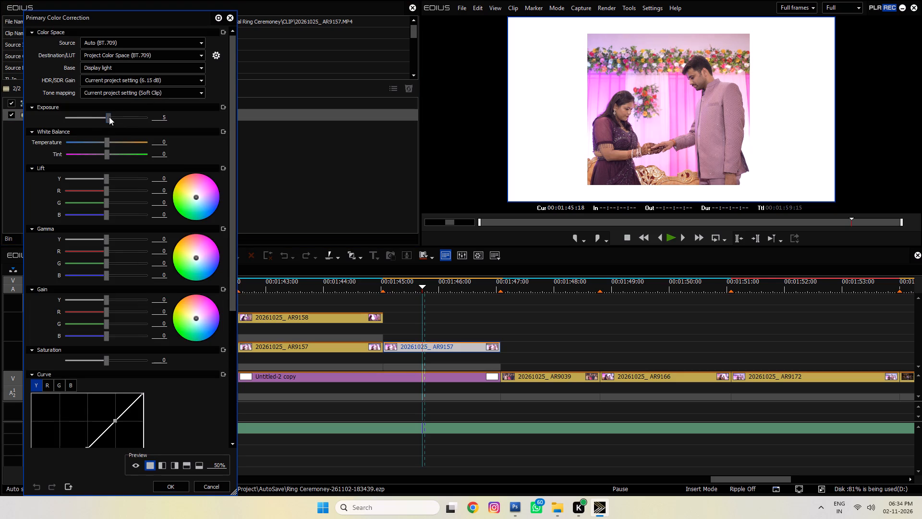